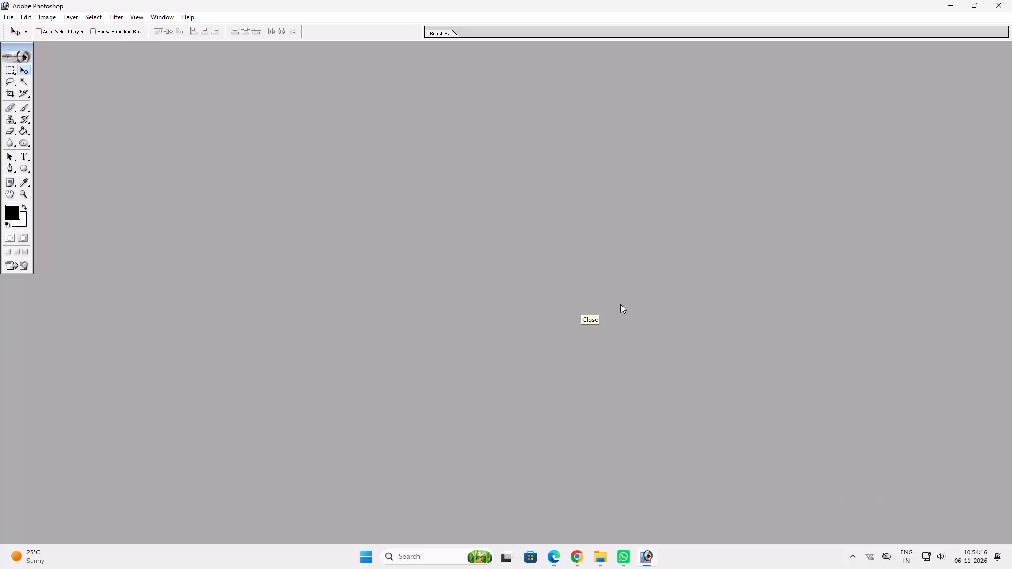
Create a new 36 × 36 inch document at 72 pixels/inch in CMYK colour mode.
{"action": "key", "text": "Tab"}
{"action": "key", "text": "Tab"}
{"action": "type", "text": "36"}
{"action": "key", "text": "Tab"}
{"action": "key", "text": "Down"}
{"action": "key", "text": "Tab"}
{"action": "type", "text": "36"}
{"action": "key", "text": "Tab"}
{"action": "key", "text": "Down"}
{"action": "key", "text": "Tab"}
{"action": "key", "text": "Tab"}
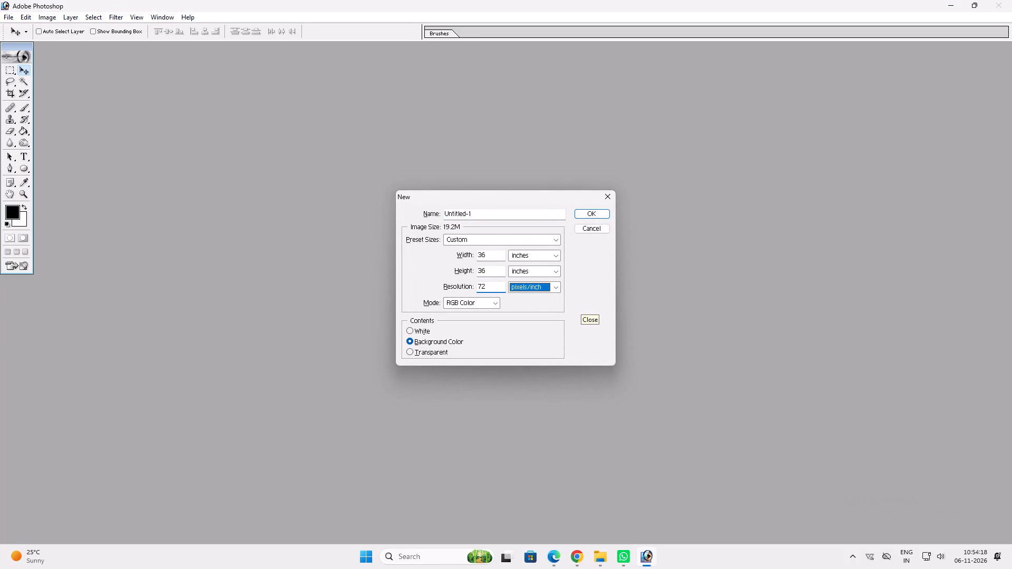
{"action": "key", "text": "Right"}
{"action": "key", "text": "Up"}
{"action": "key", "text": "Tab"}
{"action": "key", "text": "Right"}
{"action": "key", "text": "Return"}
{"action": "key", "text": "v"}
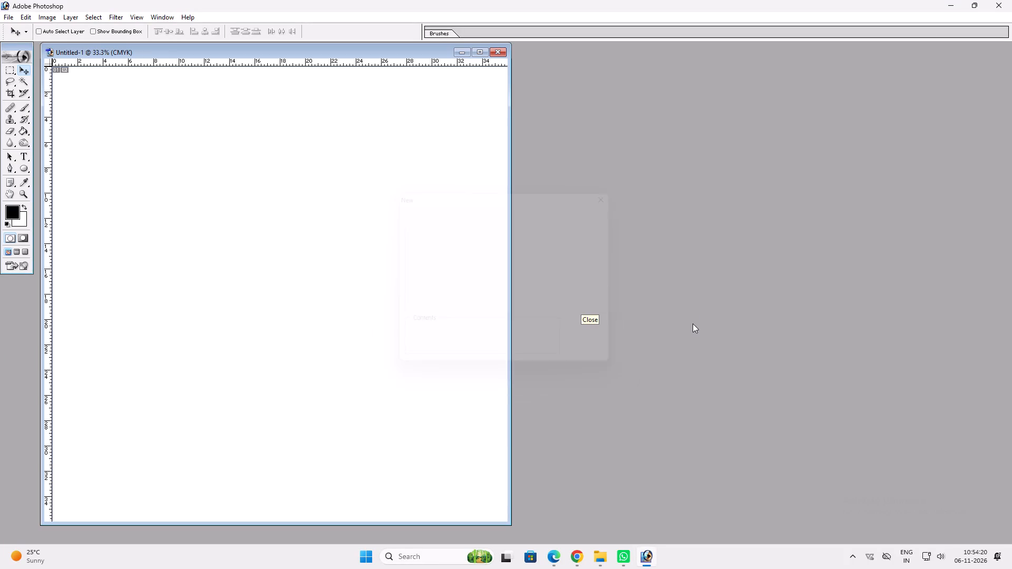
Copy the entire white background and paste it as a new layer.
{"action": "left_click", "coordinate": [480, 57]}
{"action": "key", "text": "ctrl+0"}
{"action": "key", "text": "ctrl+a"}
{"action": "key", "text": "ctrl+c"}
{"action": "key", "text": "ctrl+v"}
Apply a dark navy Color Overlay to the pasted layer using C 100, M 100, Y 0, K 60.
{"action": "key", "text": "alt+l"}
{"action": "key", "text": "alt+y"}
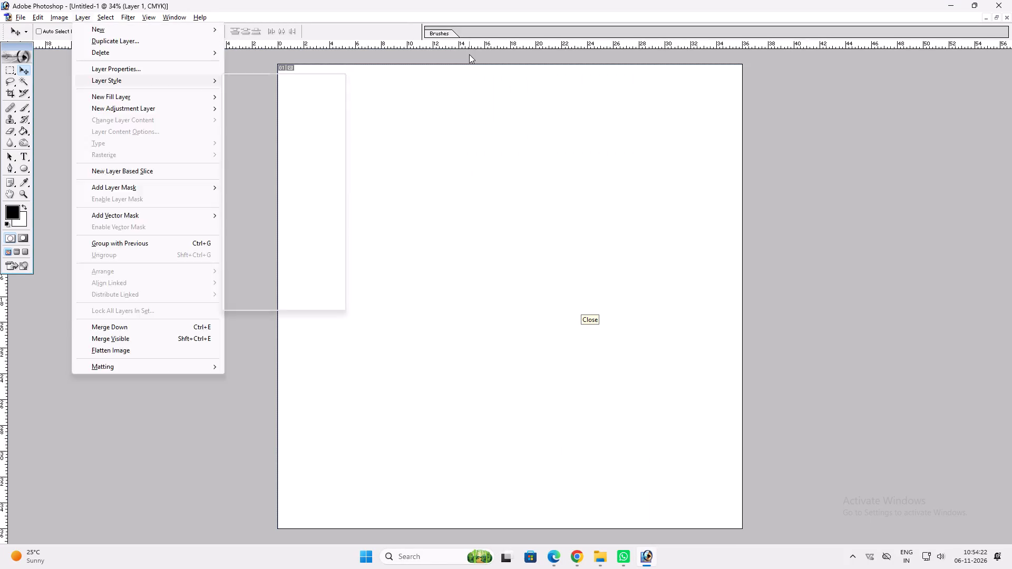
{"action": "key", "text": "n"}
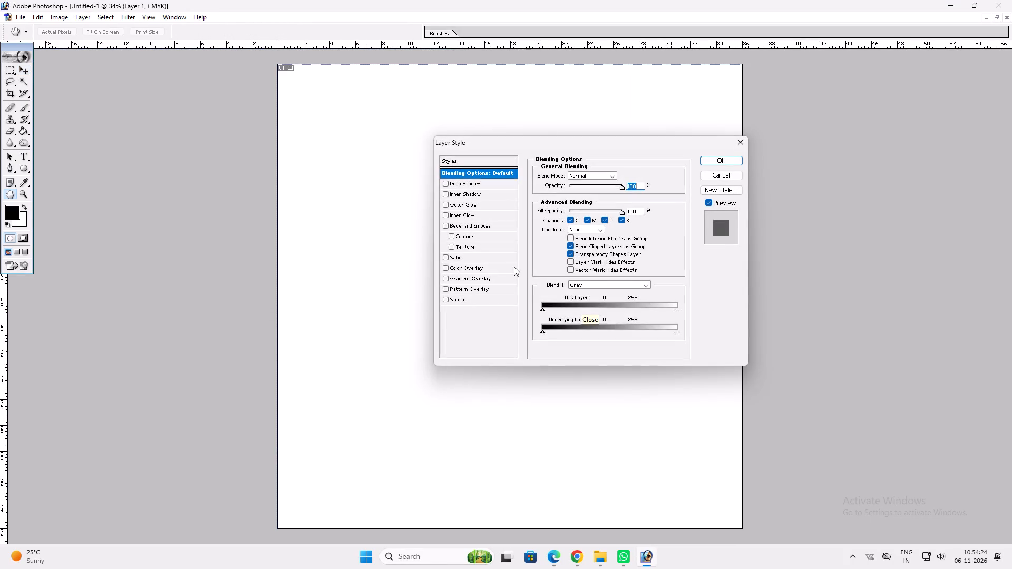
{"action": "left_click", "coordinate": [513, 267]}
{"action": "left_click", "coordinate": [624, 180]}
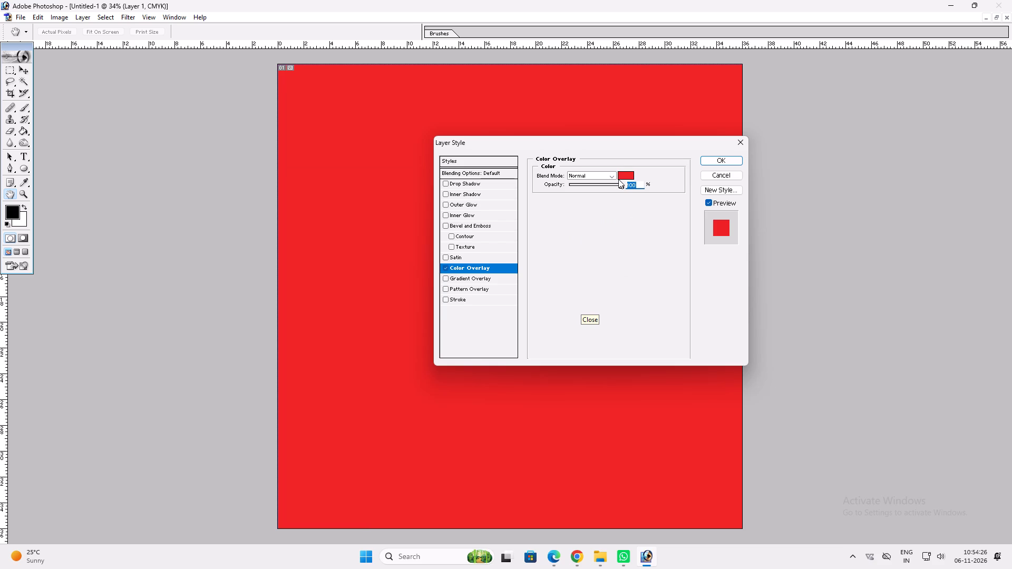
{"action": "left_click", "coordinate": [621, 172]}
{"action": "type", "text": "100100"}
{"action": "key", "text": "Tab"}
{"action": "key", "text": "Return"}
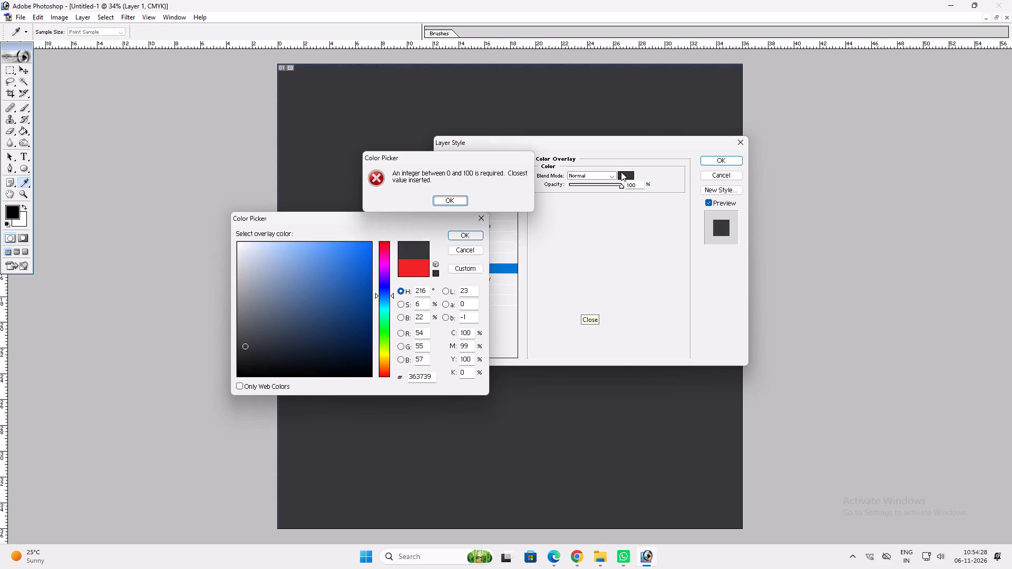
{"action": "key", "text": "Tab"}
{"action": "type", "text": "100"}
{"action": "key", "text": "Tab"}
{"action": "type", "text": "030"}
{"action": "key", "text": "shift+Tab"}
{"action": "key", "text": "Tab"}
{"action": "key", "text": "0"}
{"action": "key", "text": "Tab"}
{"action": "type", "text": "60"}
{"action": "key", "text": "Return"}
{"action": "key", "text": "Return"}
Select the whole canvas, add new layers above the navy one and try to stroke the selection.
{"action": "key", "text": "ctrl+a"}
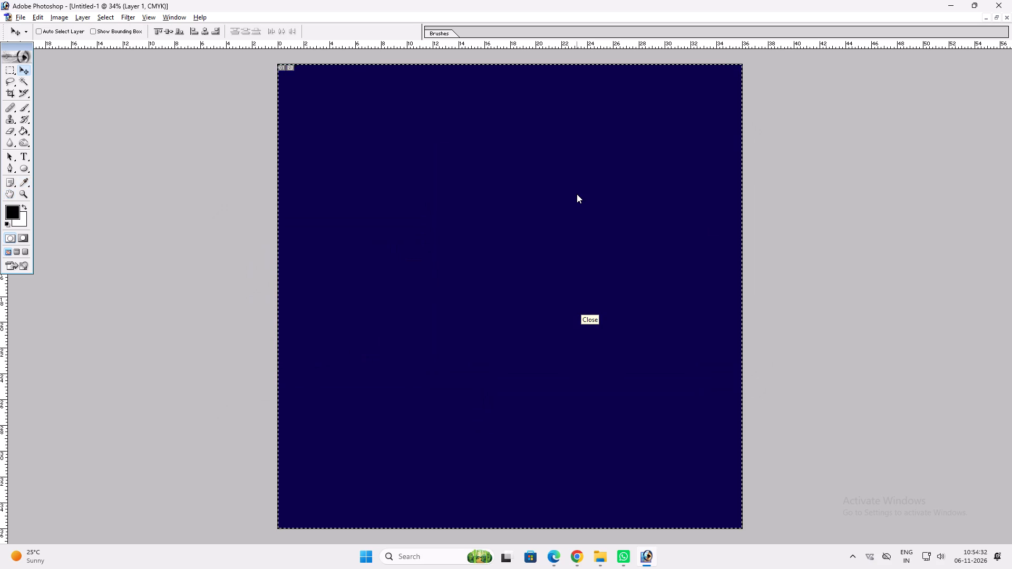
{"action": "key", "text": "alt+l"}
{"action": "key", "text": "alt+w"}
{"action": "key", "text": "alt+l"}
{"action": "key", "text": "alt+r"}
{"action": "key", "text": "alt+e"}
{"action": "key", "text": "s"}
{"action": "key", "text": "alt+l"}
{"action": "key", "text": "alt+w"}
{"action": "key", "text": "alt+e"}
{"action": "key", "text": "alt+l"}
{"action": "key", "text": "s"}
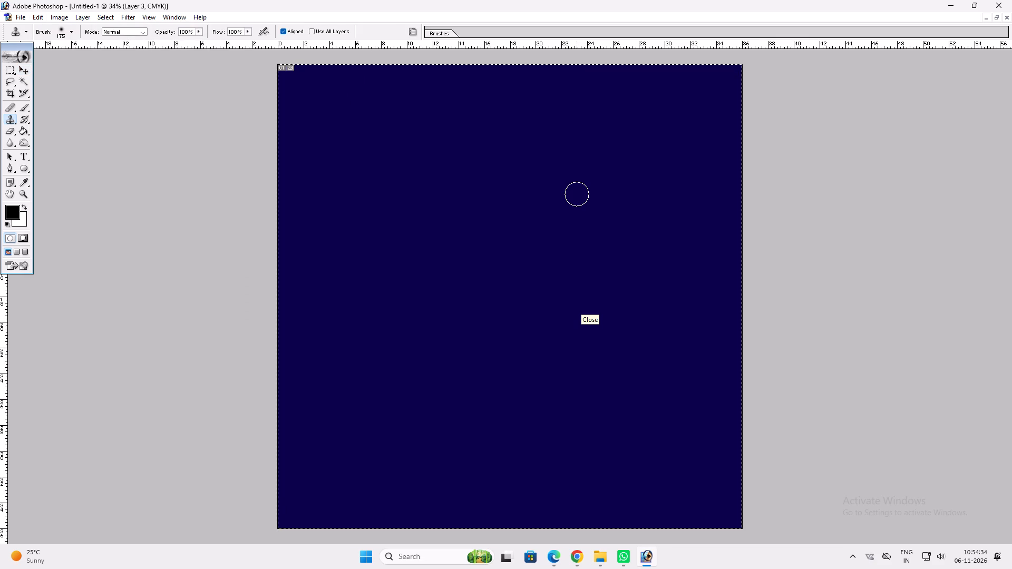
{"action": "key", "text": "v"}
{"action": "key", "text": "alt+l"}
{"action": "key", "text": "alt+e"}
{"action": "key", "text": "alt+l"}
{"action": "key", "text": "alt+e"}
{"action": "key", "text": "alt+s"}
Add another new layer, stroke the canvas selection with a black border inside the edge, and deselect.
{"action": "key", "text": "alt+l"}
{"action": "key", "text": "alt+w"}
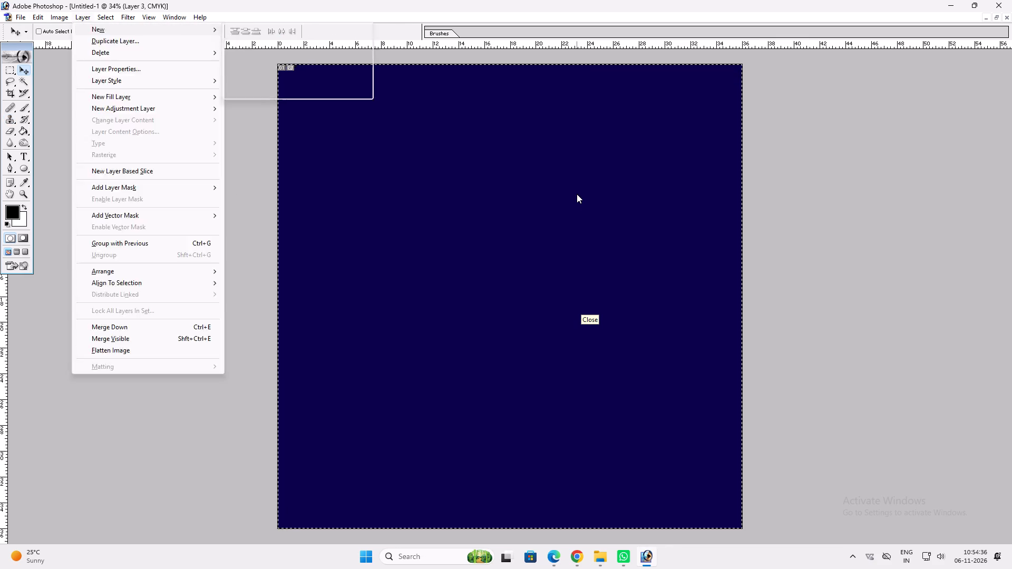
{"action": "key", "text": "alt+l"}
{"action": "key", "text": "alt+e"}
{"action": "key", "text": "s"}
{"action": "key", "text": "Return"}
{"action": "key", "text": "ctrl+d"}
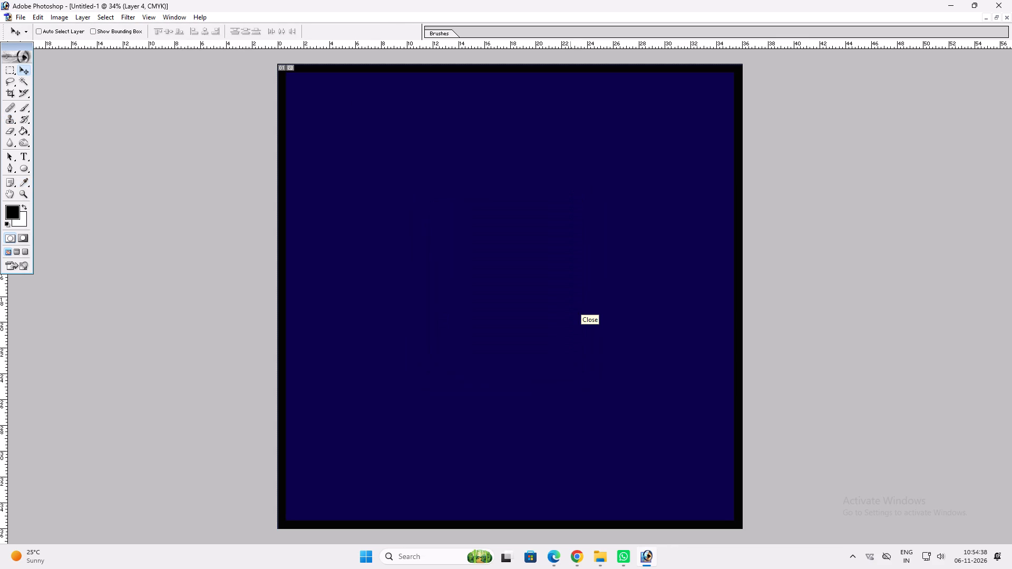
Fill the black border with the white background colour while preserving the layer's transparency.
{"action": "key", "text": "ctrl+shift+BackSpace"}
Apply a red Color Overlay to the border layer.
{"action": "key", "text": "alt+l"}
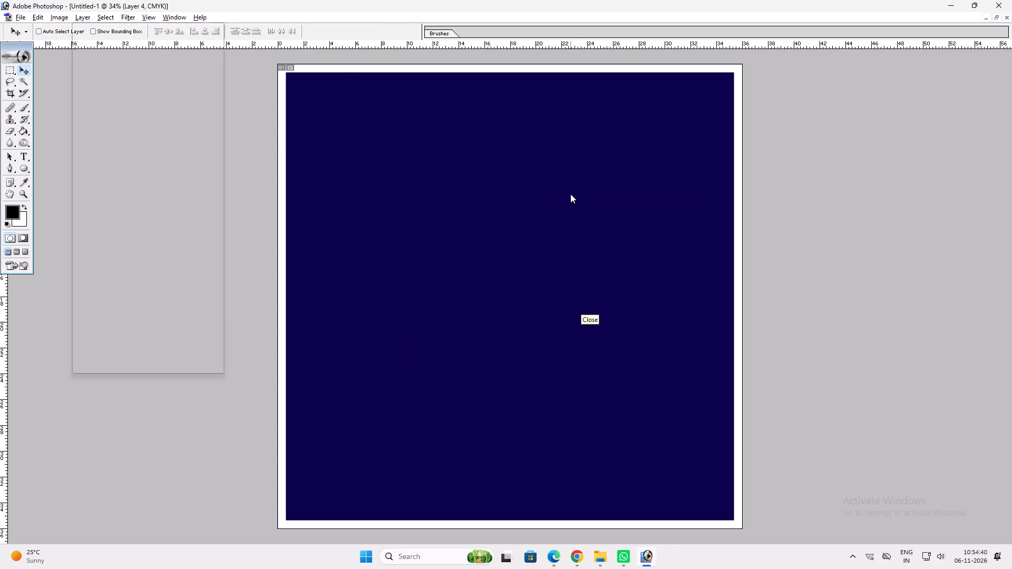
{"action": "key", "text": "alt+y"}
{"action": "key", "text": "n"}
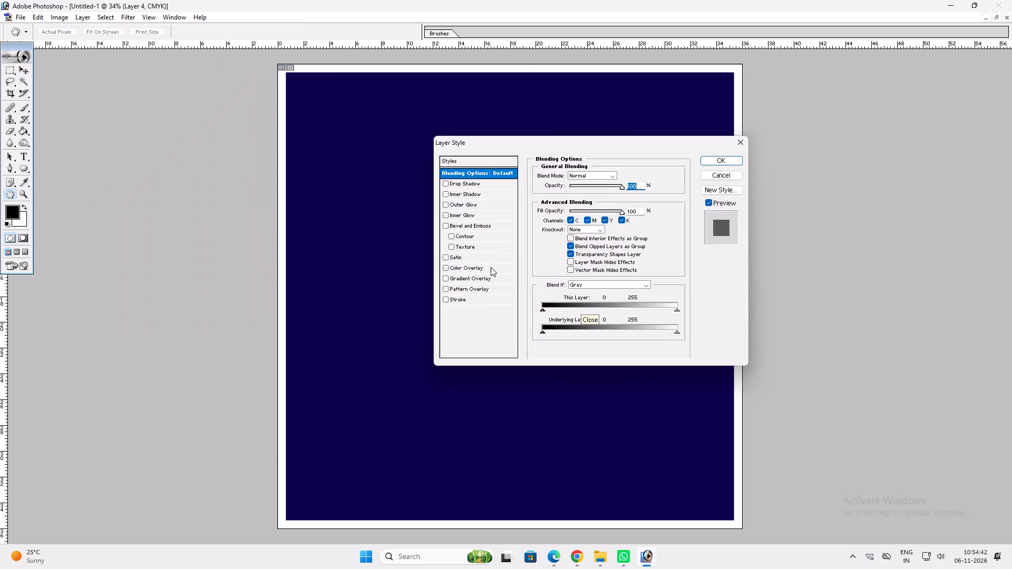
{"action": "left_click", "coordinate": [490, 267]}
Add a white outside Stroke effect to the red border layer with a size of 10 px.
{"action": "left_click", "coordinate": [476, 303]}
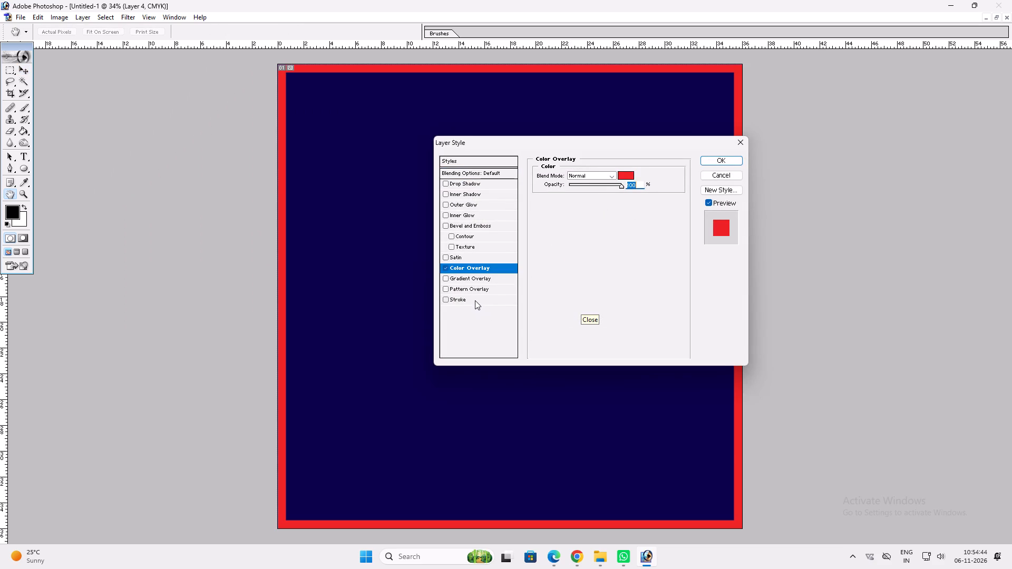
{"action": "left_click", "coordinate": [474, 299]}
{"action": "left_click", "coordinate": [558, 238]}
{"action": "left_click_drag", "start_coordinate": [332, 272], "coordinate": [101, 175]}
{"action": "key", "text": "Return"}
{"action": "scroll", "coordinate": [342, 230], "scroll_direction": "up", "scroll_amount": 2}
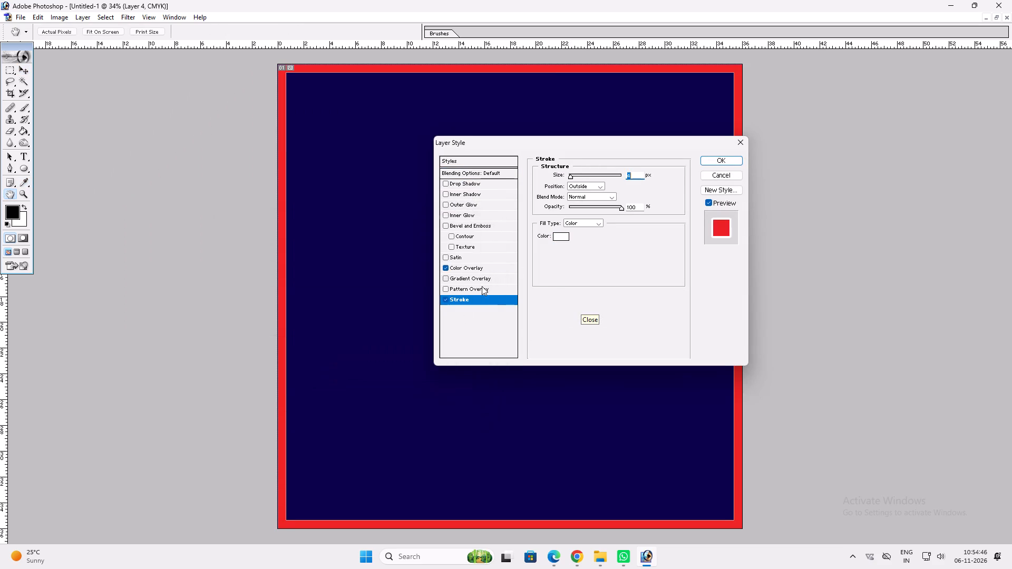
{"action": "scroll", "coordinate": [482, 286], "scroll_direction": "up", "scroll_amount": 6}
Edit the border stroke's colour in CMYK values, entering 0% for magenta.
{"action": "left_click", "coordinate": [559, 236]}
{"action": "key", "text": "Tab"}
{"action": "key", "text": "0"}
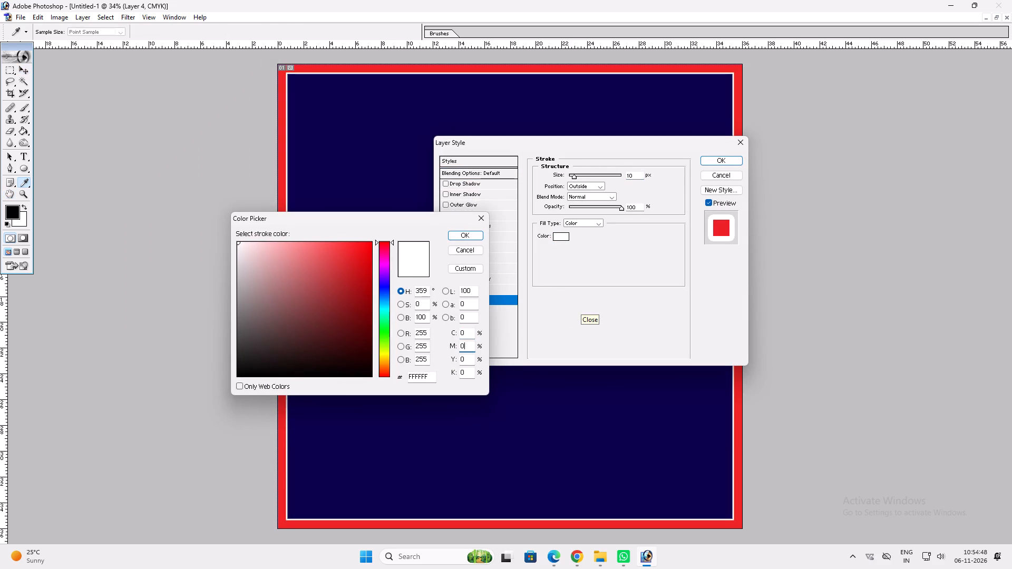
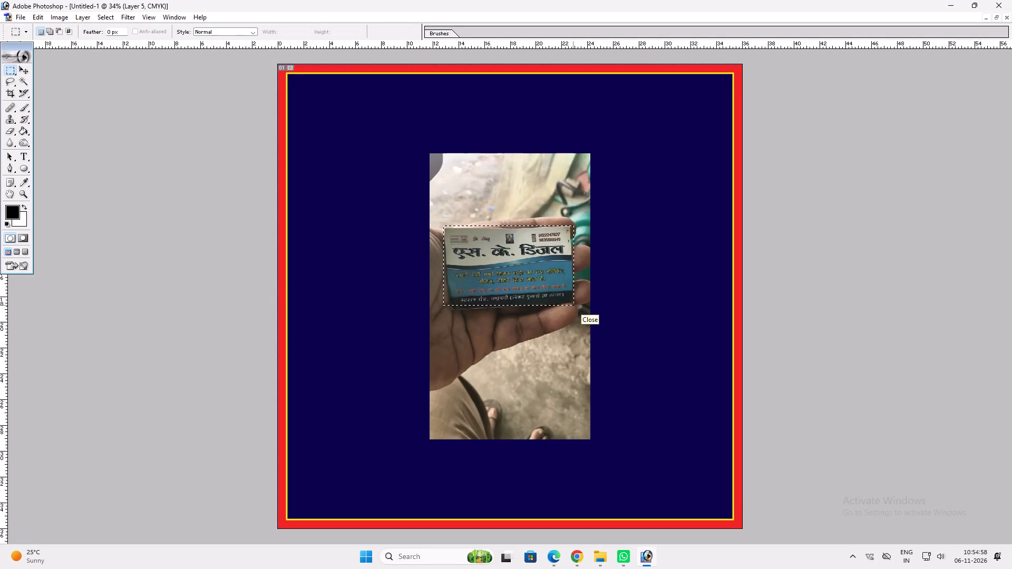
Copy the selected business card area of the photo onto its own layer and move the copy lower on the canvas.
{"action": "key", "text": "ctrl+c"}
{"action": "key", "text": "ctrl+v"}
{"action": "key", "text": "v"}
{"action": "left_click_drag", "start_coordinate": [511, 288], "coordinate": [509, 359]}
Delete the original hand-held card photo layer, keeping the cropped card copy.
{"action": "left_click", "coordinate": [506, 284], "text": "ctrl"}
{"action": "key", "text": "alt+l"}
{"action": "key", "text": "alt+l"}
{"action": "key", "text": "alt+l"}
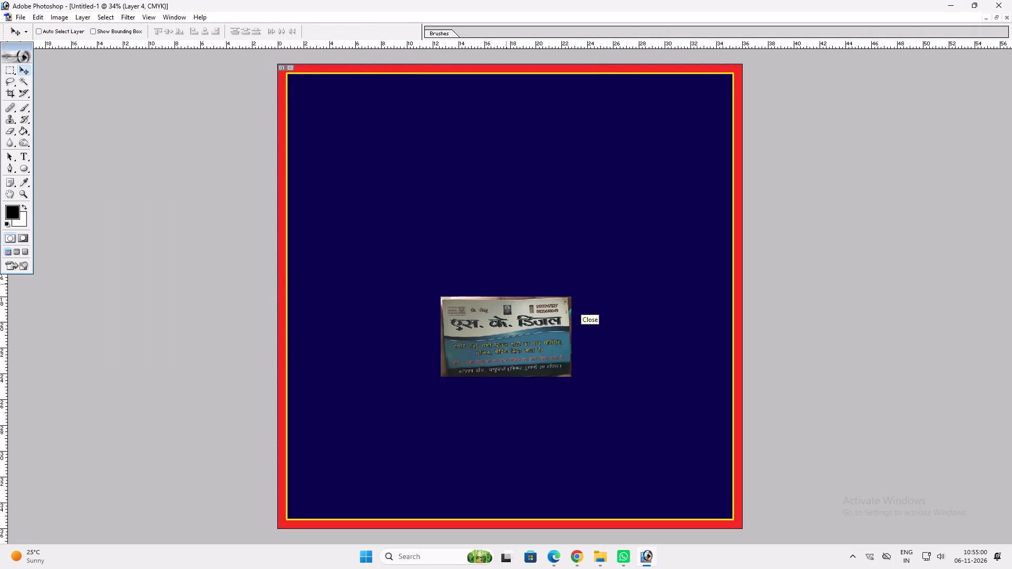
Start a Free Transform on the cropped business card layer.
{"action": "left_click", "coordinate": [602, 311], "text": "ctrl"}
{"action": "left_click", "coordinate": [567, 312], "text": "ctrl"}
{"action": "key", "text": "ctrl+t"}
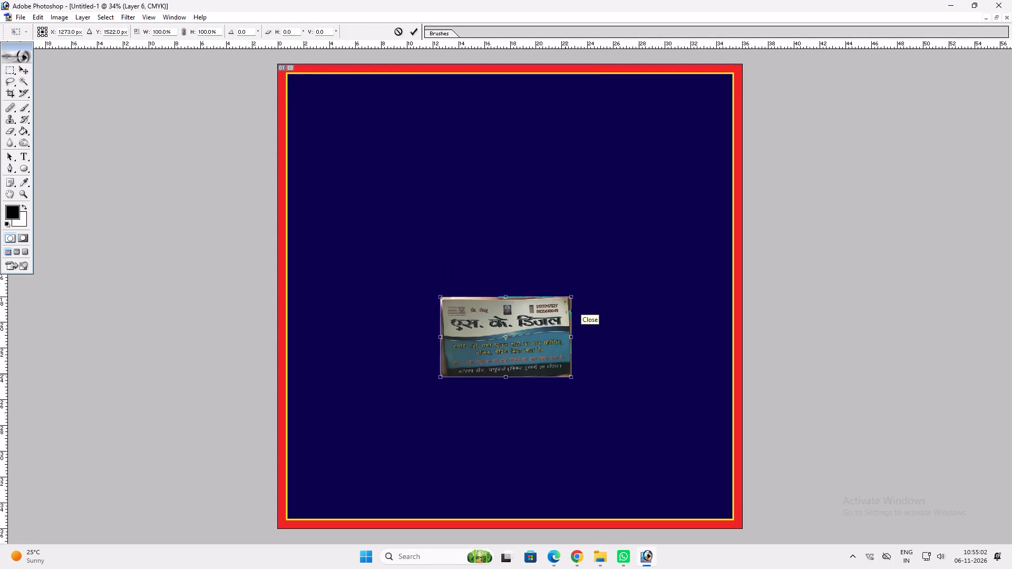
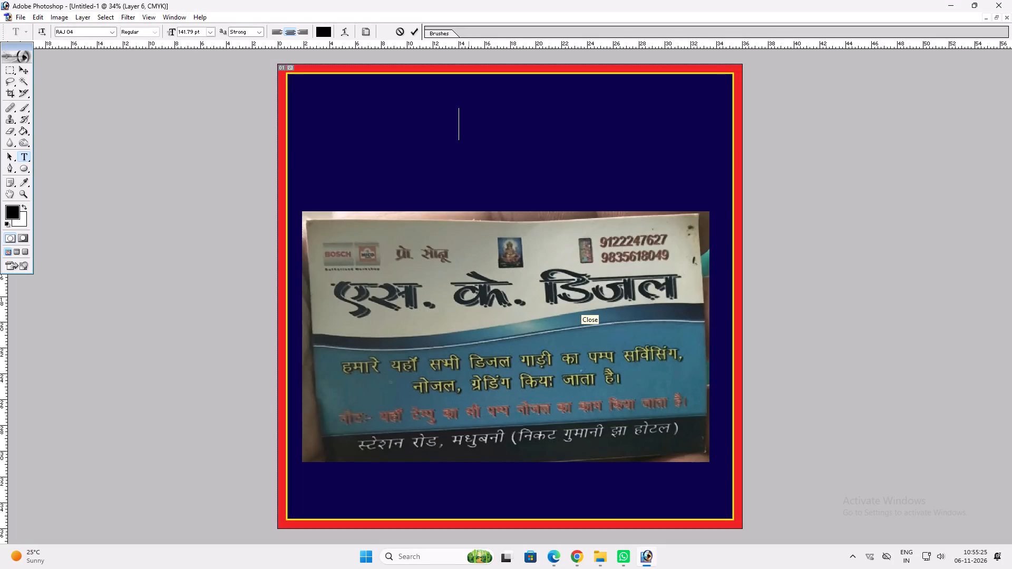
Enter the proprietor line "प्रो०ः– सोनू जी" as a text layer in the RAJ 04 font above the card photo.
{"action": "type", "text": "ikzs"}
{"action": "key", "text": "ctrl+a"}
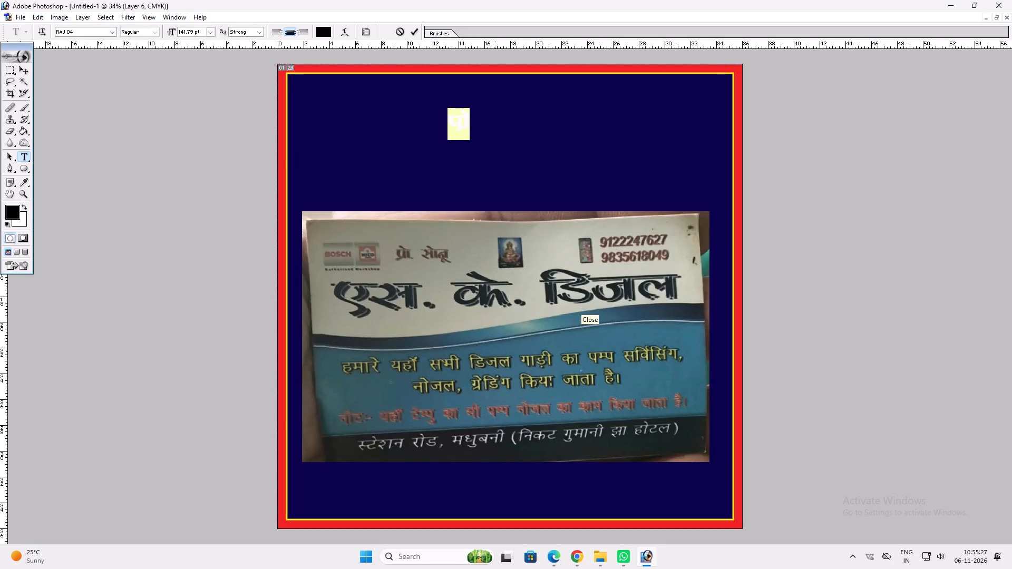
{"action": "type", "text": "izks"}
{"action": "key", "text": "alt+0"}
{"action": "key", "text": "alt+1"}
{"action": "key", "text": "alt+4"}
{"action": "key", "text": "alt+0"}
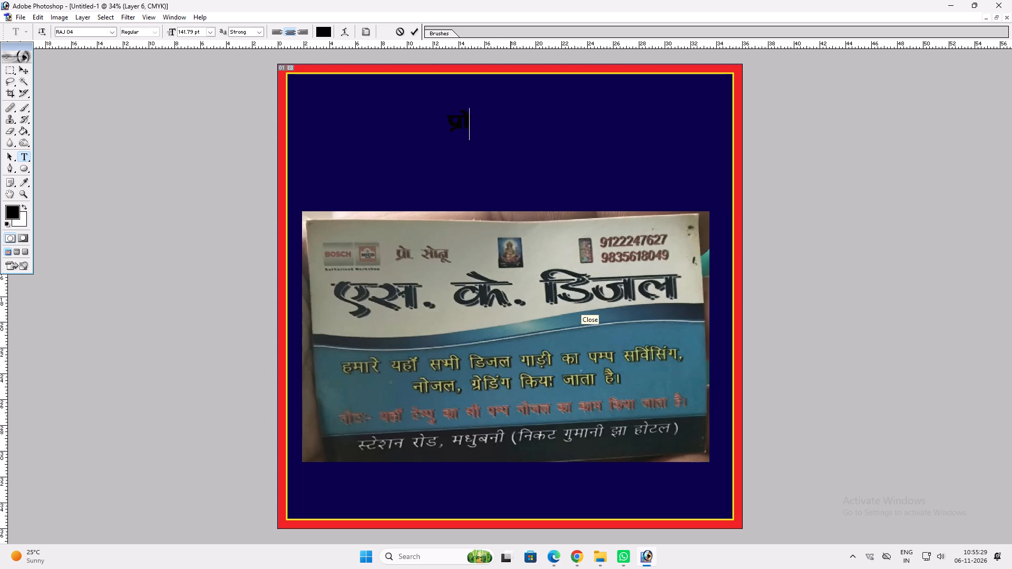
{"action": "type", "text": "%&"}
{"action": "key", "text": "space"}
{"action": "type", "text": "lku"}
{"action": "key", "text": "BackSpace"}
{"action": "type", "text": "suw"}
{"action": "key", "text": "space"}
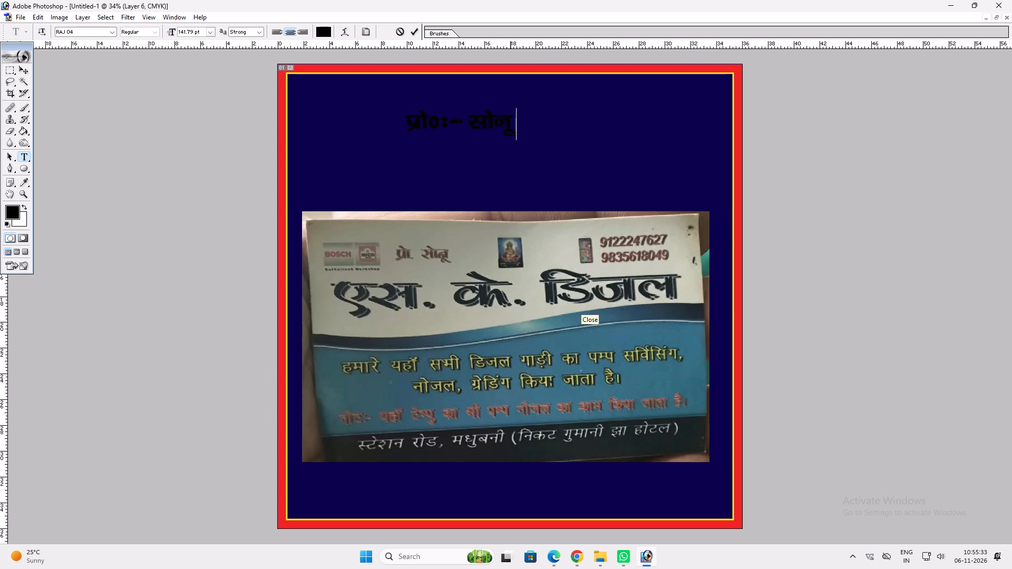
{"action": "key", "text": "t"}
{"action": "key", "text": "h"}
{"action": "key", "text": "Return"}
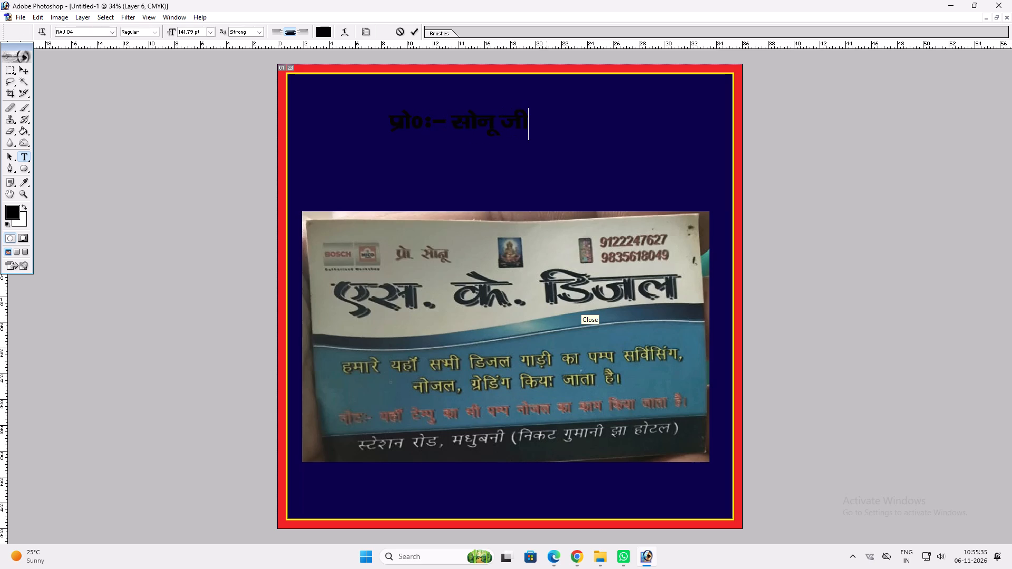
Fill the proprietor text with the white background colour.
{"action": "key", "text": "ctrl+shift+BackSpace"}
Scale the proprietor text down proportionally to about 72% with Free Transform.
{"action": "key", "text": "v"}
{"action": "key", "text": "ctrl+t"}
{"action": "left_click_drag", "start_coordinate": [529, 132], "coordinate": [482, 127], "text": "shift"}
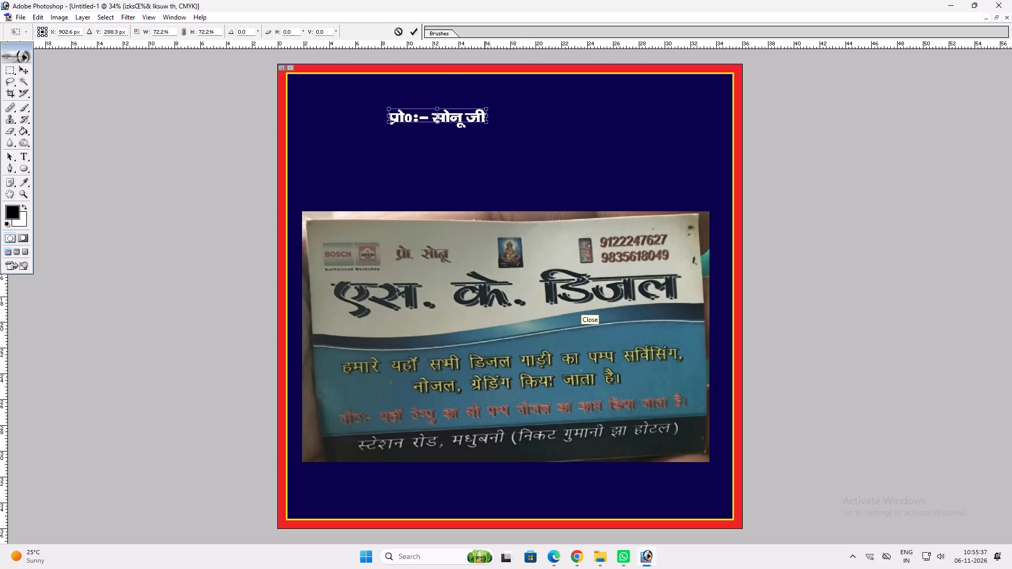
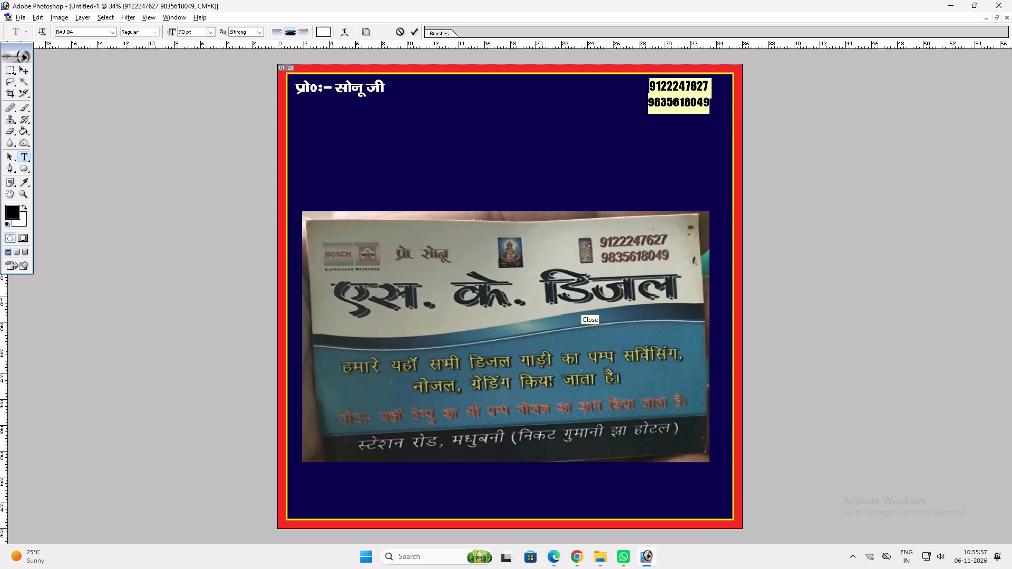
Tighten the line spacing between the two phone numbers and add a space between them.
{"action": "key", "text": "alt+Up"}
{"action": "key", "text": "alt+Up"}
{"action": "key", "text": "alt+Up"}
{"action": "key", "text": "alt+Up"}
{"action": "key", "text": "alt+Up"}
{"action": "key", "text": "alt+Up"}
{"action": "key", "text": "alt+Up"}
{"action": "key", "text": "alt+Up"}
{"action": "key", "text": "alt+Up"}
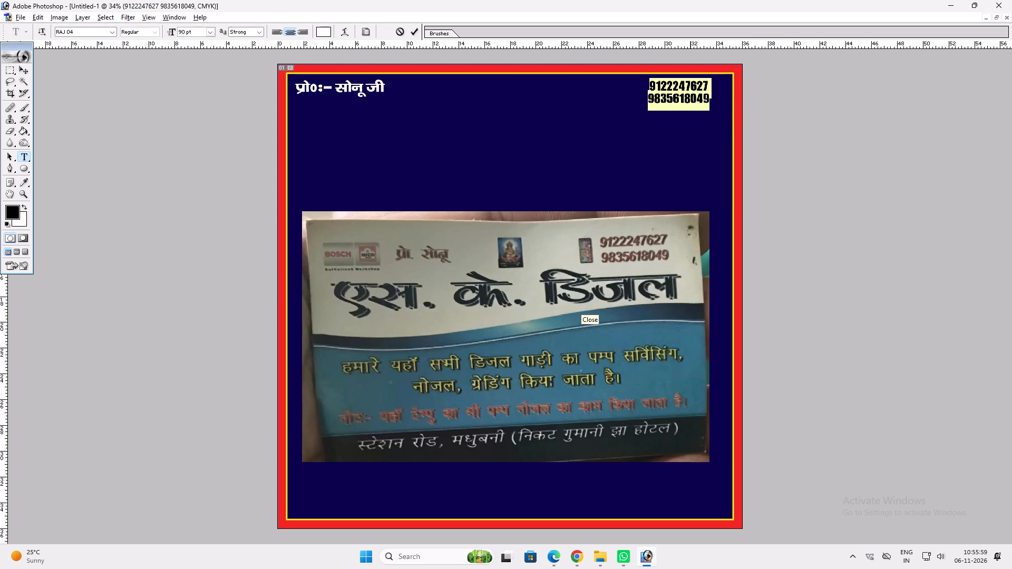
{"action": "key", "text": "alt+Down"}
{"action": "key", "text": "ctrl+z"}
{"action": "left_click", "coordinate": [651, 99]}
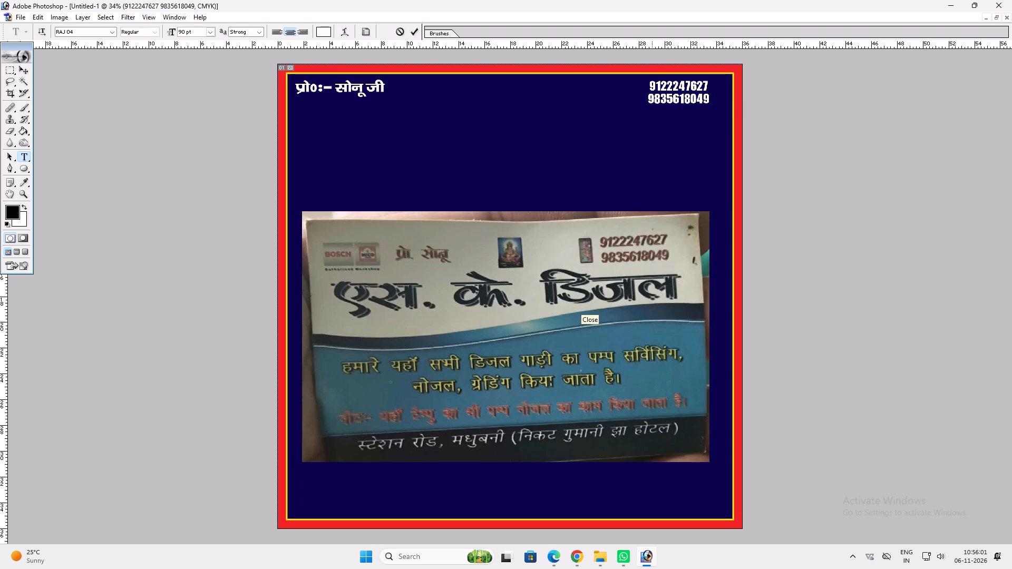
{"action": "left_click", "coordinate": [649, 101]}
{"action": "key", "text": "space"}
{"action": "key", "text": "Return"}
Enlarge the phone-number text to about 135 pt with Free Transform and place it just inside the yellow border's upper corner.
{"action": "key", "text": "ctrl+t"}
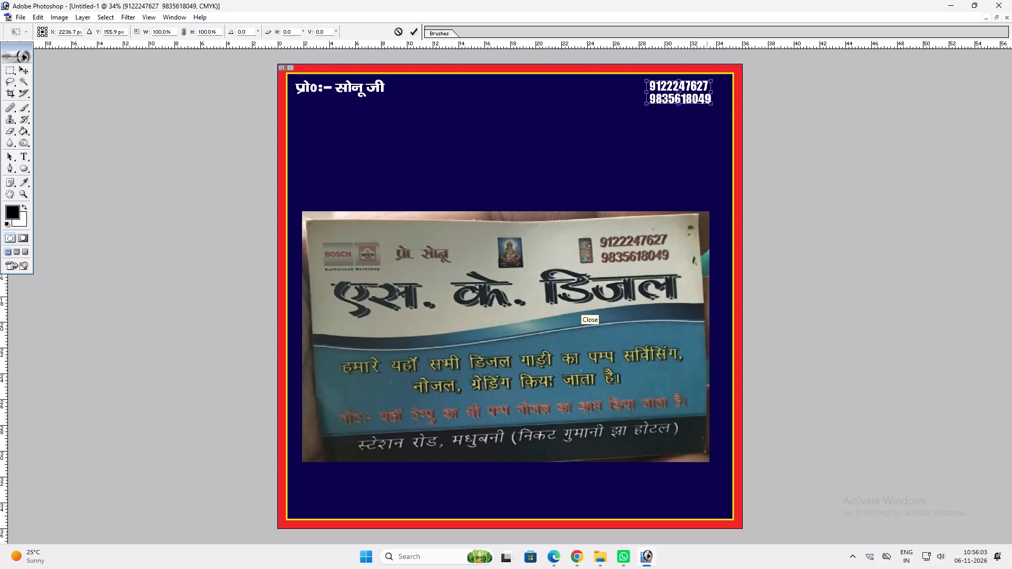
{"action": "left_click_drag", "start_coordinate": [711, 106], "coordinate": [730, 104], "text": "alt+shift"}
{"action": "key", "text": "Return"}
{"action": "key", "text": "v"}
{"action": "left_click_drag", "start_coordinate": [712, 109], "coordinate": [711, 110]}
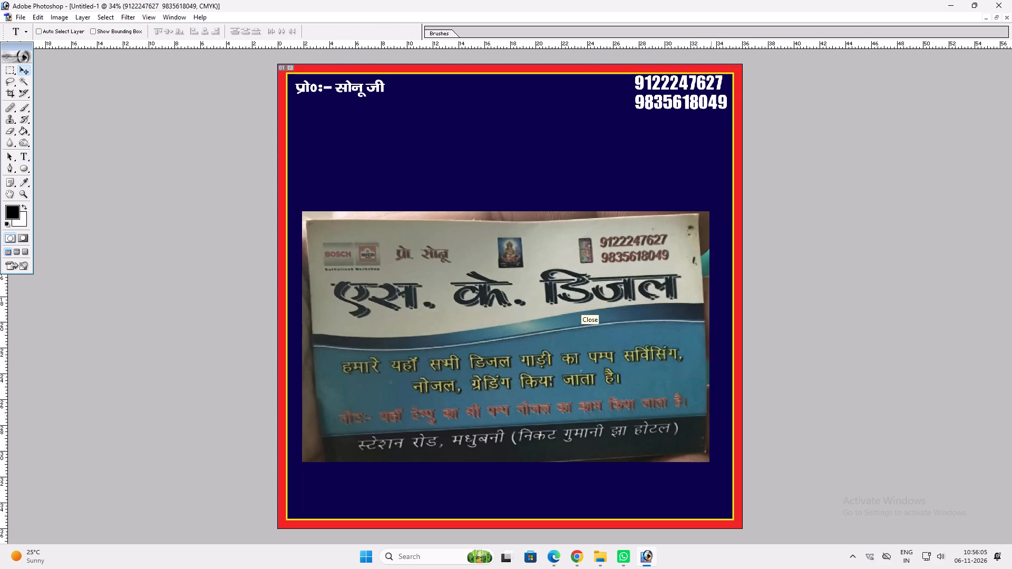
{"action": "left_click_drag", "start_coordinate": [711, 110], "coordinate": [711, 113]}
Duplicate the phone-number layer beside the original and replace the copy's text with the shop name "एस. के. डिजल".
{"action": "left_click_drag", "start_coordinate": [703, 114], "coordinate": [560, 123], "text": "alt"}
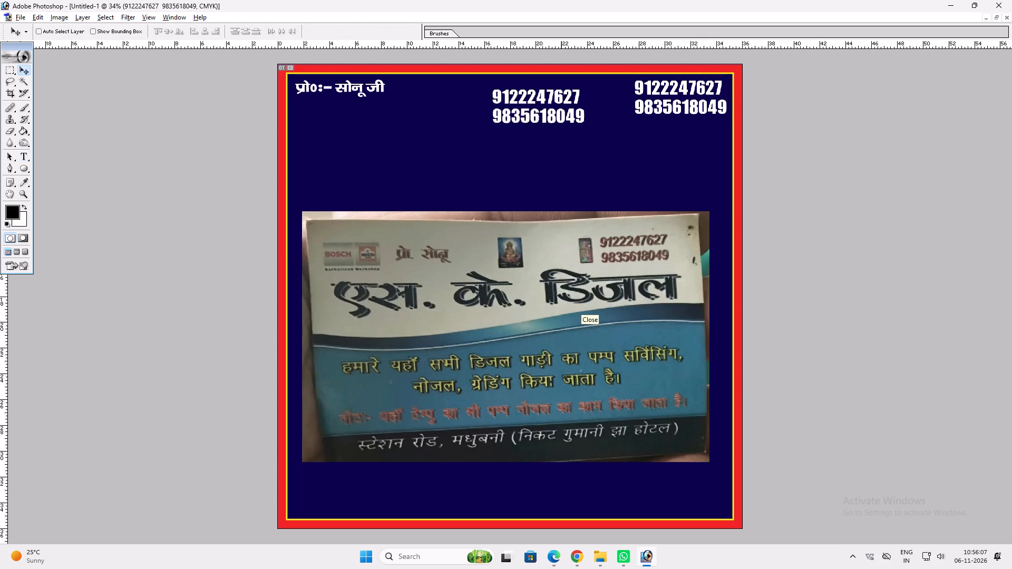
{"action": "left_click_drag", "start_coordinate": [560, 123], "coordinate": [550, 134], "text": "alt"}
{"action": "key", "text": "t"}
{"action": "left_click", "coordinate": [544, 139]}
{"action": "key", "text": "ctrl+a"}
{"action": "type", "text": ",l"}
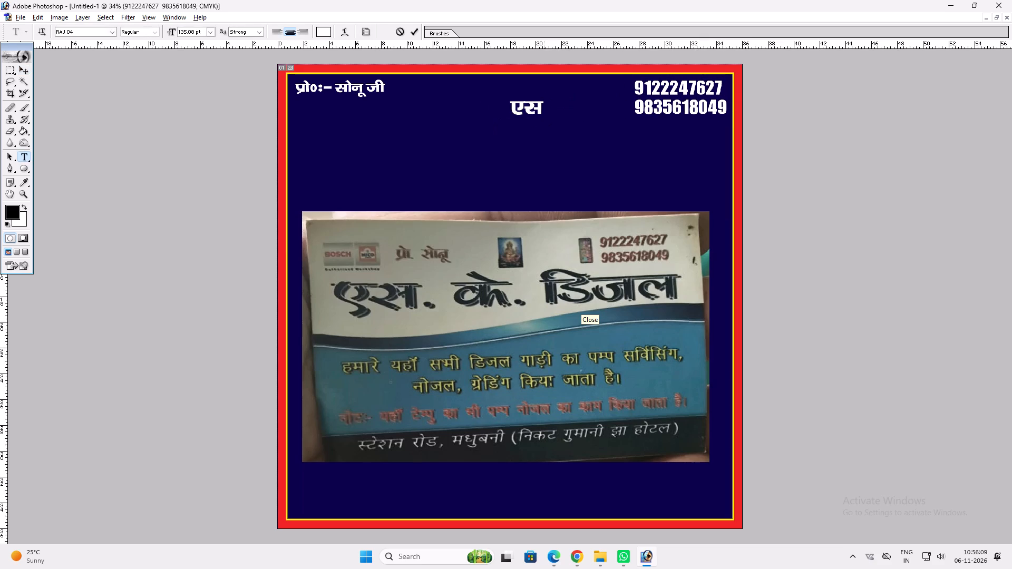
{"action": "type", "text": "- ds"}
{"action": "type", "text": "- fMt"}
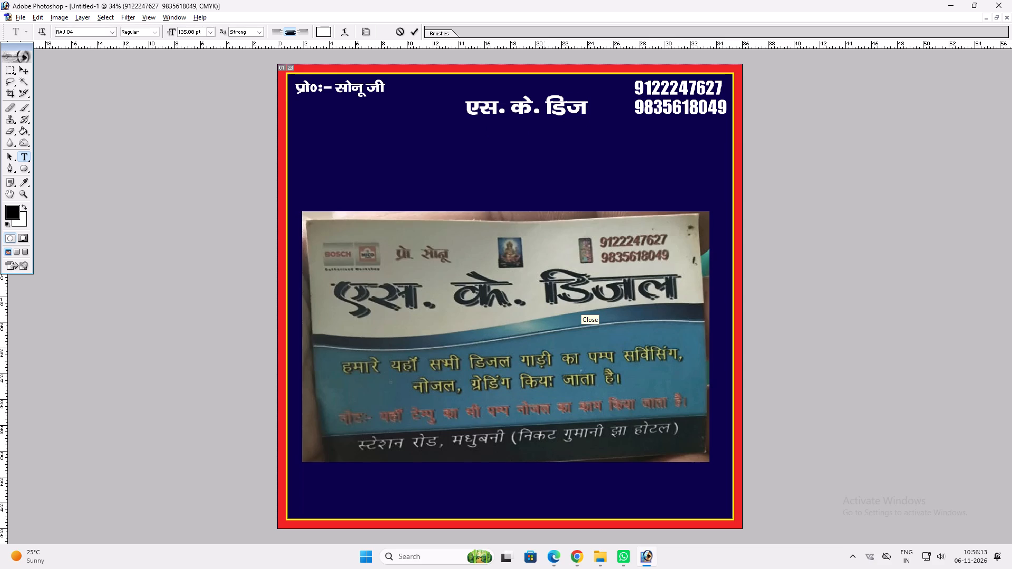
{"action": "key", "text": "y"}
{"action": "key", "text": "Return"}
{"action": "type", "text": "vv"}
{"action": "key", "text": "v"}
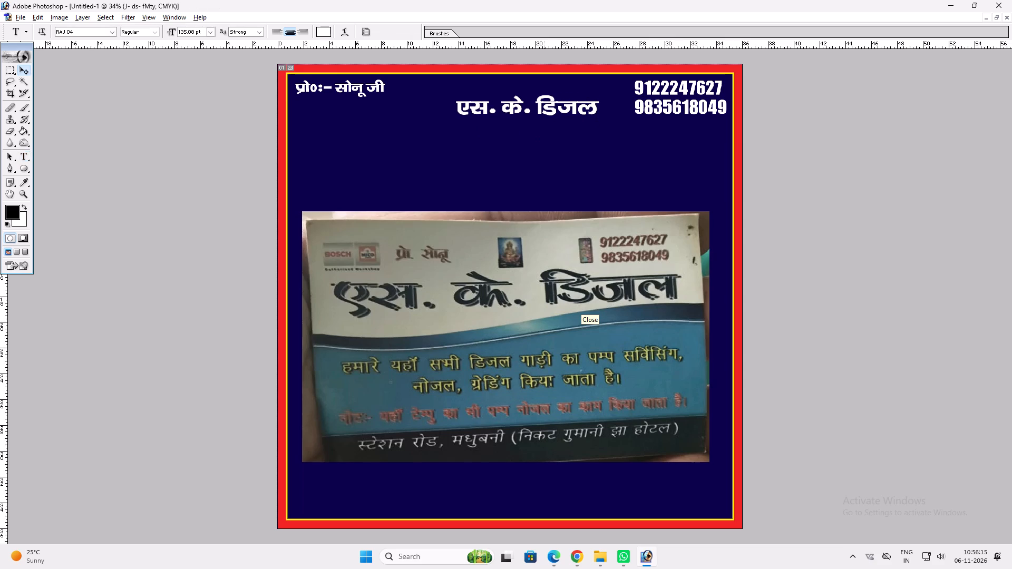
Move the shop name below the proprietor line and enlarge it to about 370 pt with Free Transform.
{"action": "left_click_drag", "start_coordinate": [580, 126], "coordinate": [438, 142]}
{"action": "key", "text": "ctrl+t"}
{"action": "left_click_drag", "start_coordinate": [454, 130], "coordinate": [699, 190], "text": "shift"}
{"action": "key", "text": "Return"}
Change the shop name's font to RAJ 02.
{"action": "key", "text": "t"}
{"action": "left_click", "coordinate": [609, 162]}
{"action": "key", "text": "ctrl+a"}
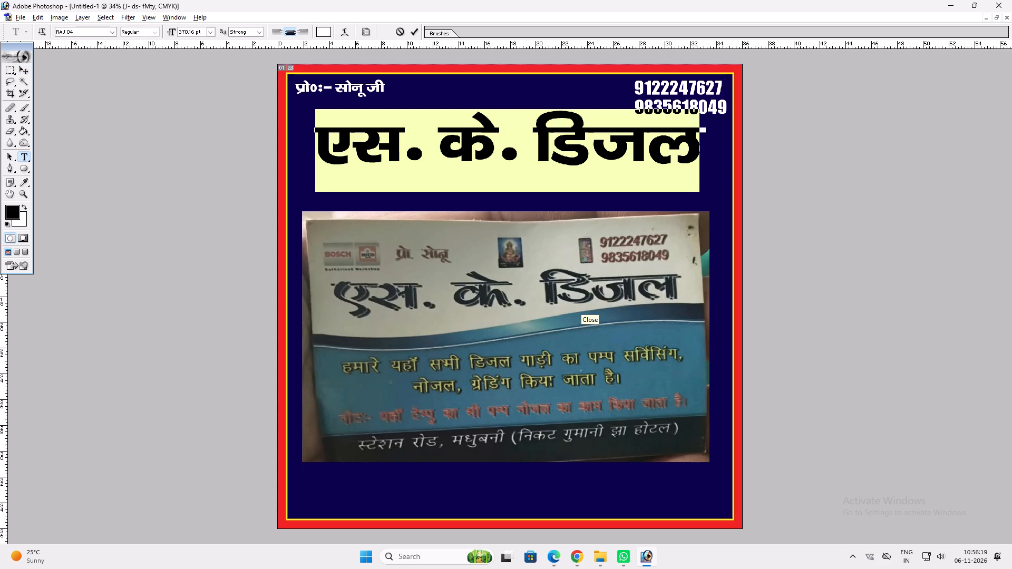
{"action": "left_click", "coordinate": [75, 33]}
{"action": "key", "text": "Up"}
{"action": "key", "text": "Up"}
{"action": "key", "text": "Return"}
{"action": "key", "text": "Return"}
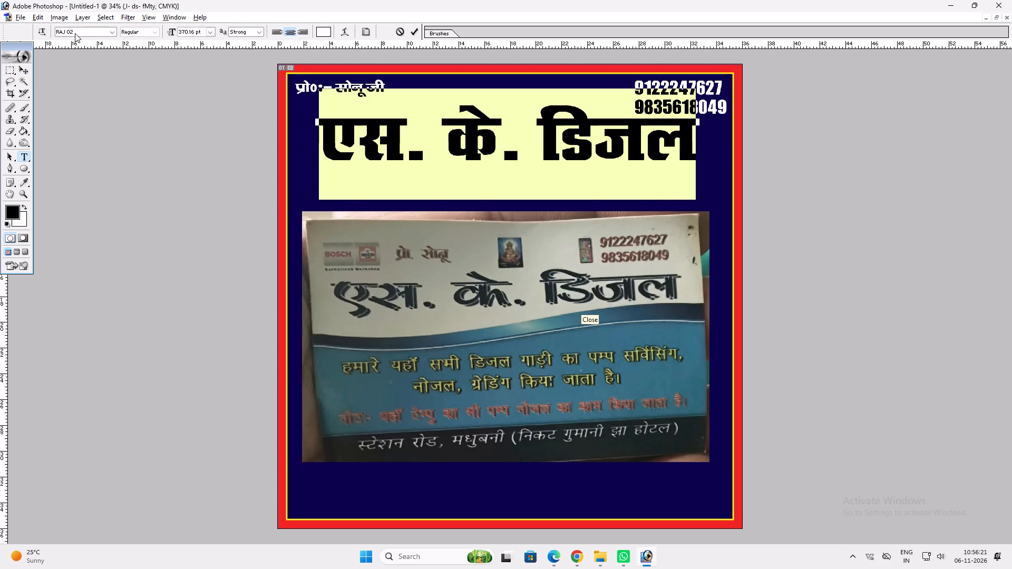
Reposition the shop name and enlarge it to about 494 pt so it spans the width between the borders.
{"action": "key", "text": "v"}
{"action": "left_click_drag", "start_coordinate": [488, 175], "coordinate": [473, 180]}
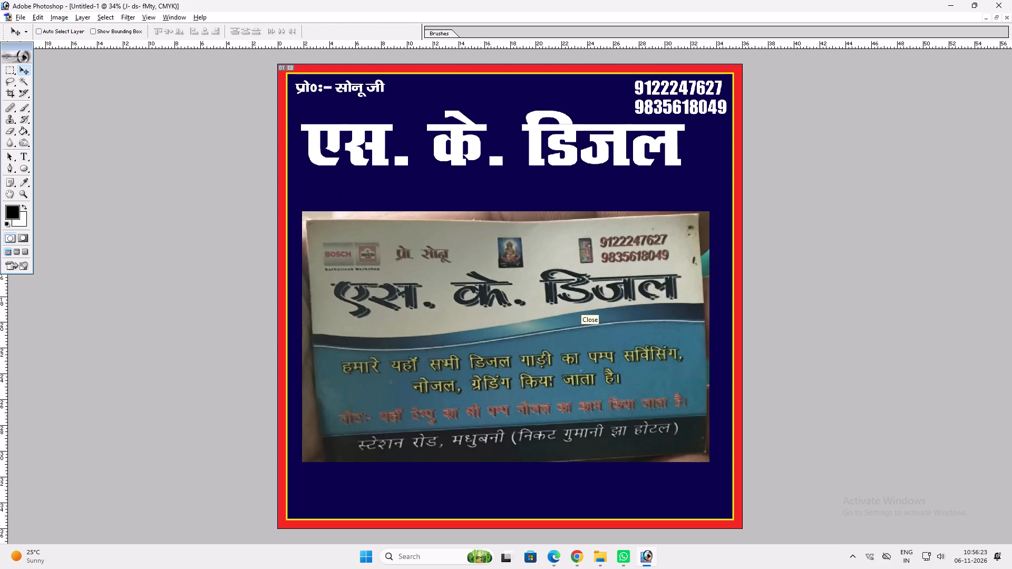
{"action": "key", "text": "ctrl+t"}
{"action": "left_click_drag", "start_coordinate": [682, 164], "coordinate": [722, 170], "text": "shift"}
{"action": "left_click_drag", "start_coordinate": [706, 168], "coordinate": [703, 181], "text": "shift"}
{"action": "key", "text": "Return"}
Duplicate the shop name over the card photo and replace the copy's text with "हमारे".
{"action": "key", "text": "v"}
{"action": "left_click_drag", "start_coordinate": [595, 171], "coordinate": [598, 237], "text": "alt+shift"}
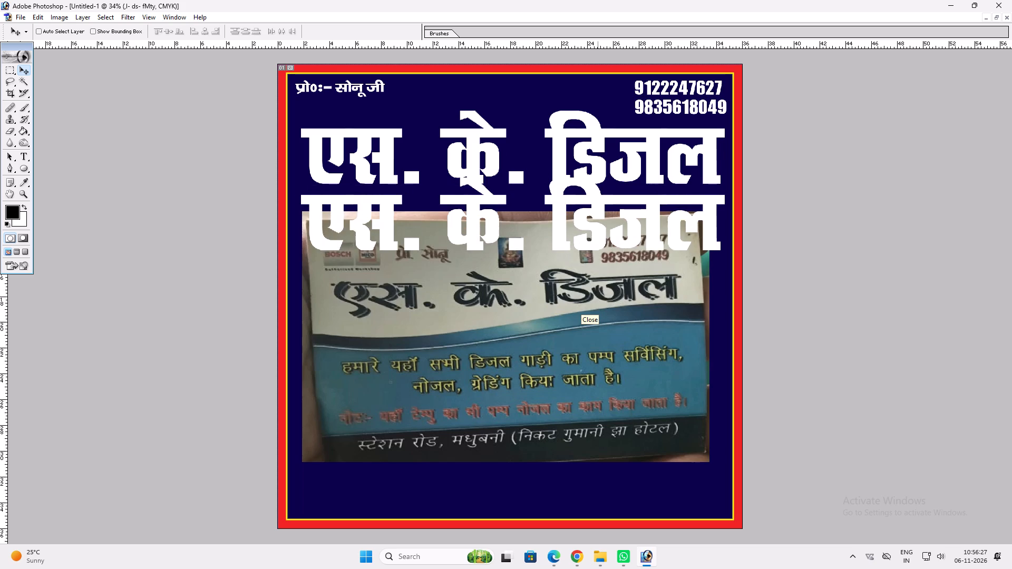
{"action": "key", "text": "t"}
{"action": "left_click", "coordinate": [595, 242]}
{"action": "key", "text": "ctrl+a"}
{"action": "type", "text": "ff"}
{"action": "key", "text": "ctrl+a"}
{"action": "left_click_drag", "start_coordinate": [640, 219], "coordinate": [567, 306]}
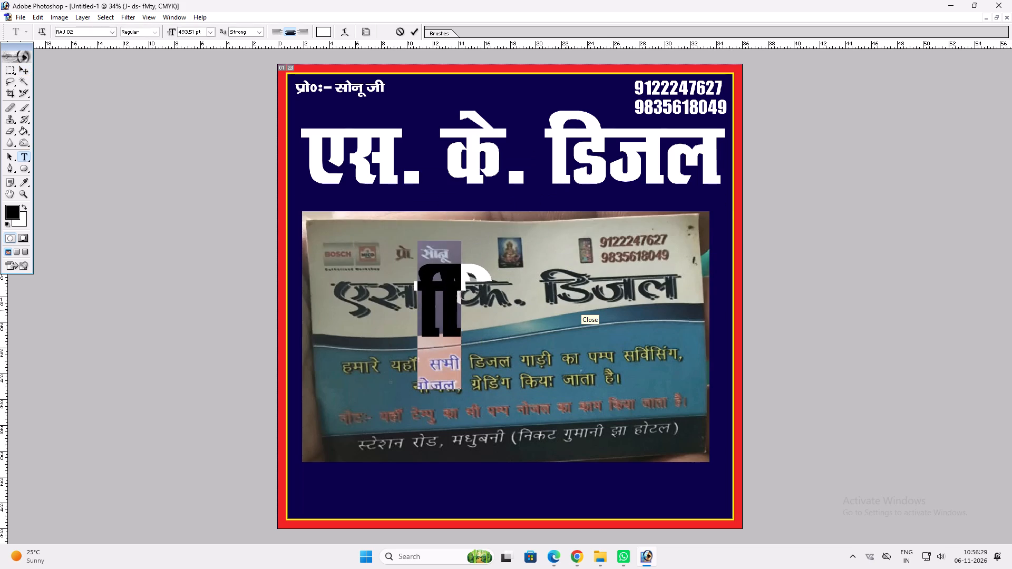
{"action": "type", "text": "gekjs"}
{"action": "key", "text": "Return"}
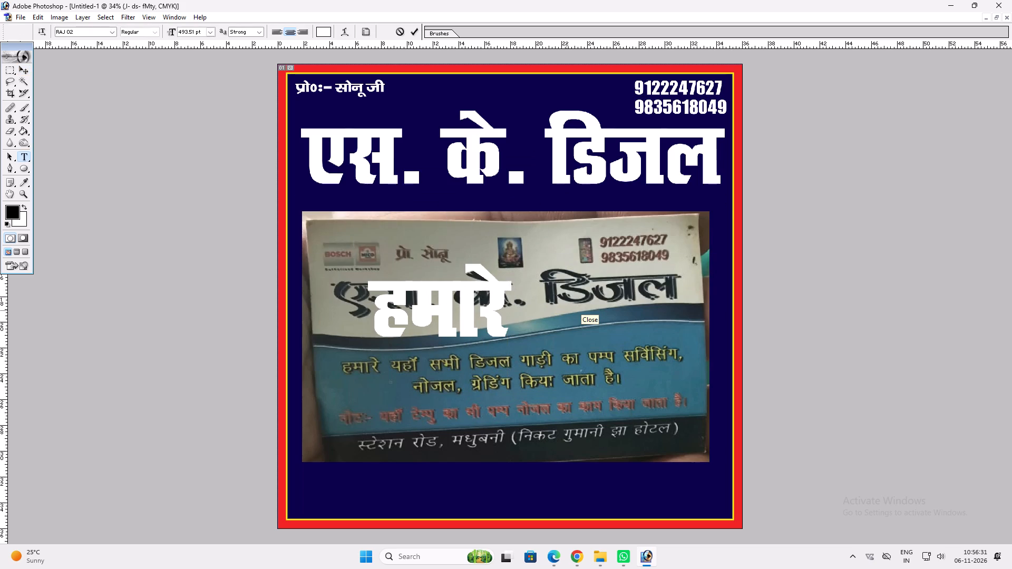
Scale the "हमारे" text down to about 146 pt with Free Transform.
{"action": "key", "text": "ctrl+t"}
{"action": "left_click_drag", "start_coordinate": [518, 336], "coordinate": [492, 330], "text": "alt+shift"}
{"action": "left_click_drag", "start_coordinate": [510, 337], "coordinate": [502, 335], "text": "alt+shift"}
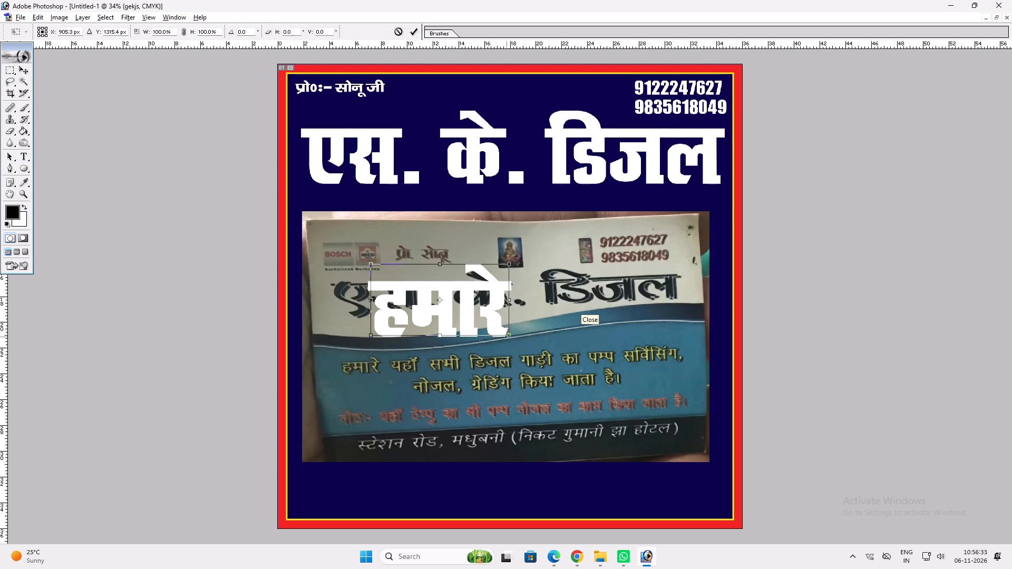
{"action": "left_click_drag", "start_coordinate": [502, 335], "coordinate": [460, 309], "text": "alt+shift"}
{"action": "key", "text": "shift+Return"}
Continue the service line after "हमारे" with "यहाँ सभी डिजल गाड़ी का".
{"action": "key", "text": "t"}
{"action": "left_click", "coordinate": [460, 309]}
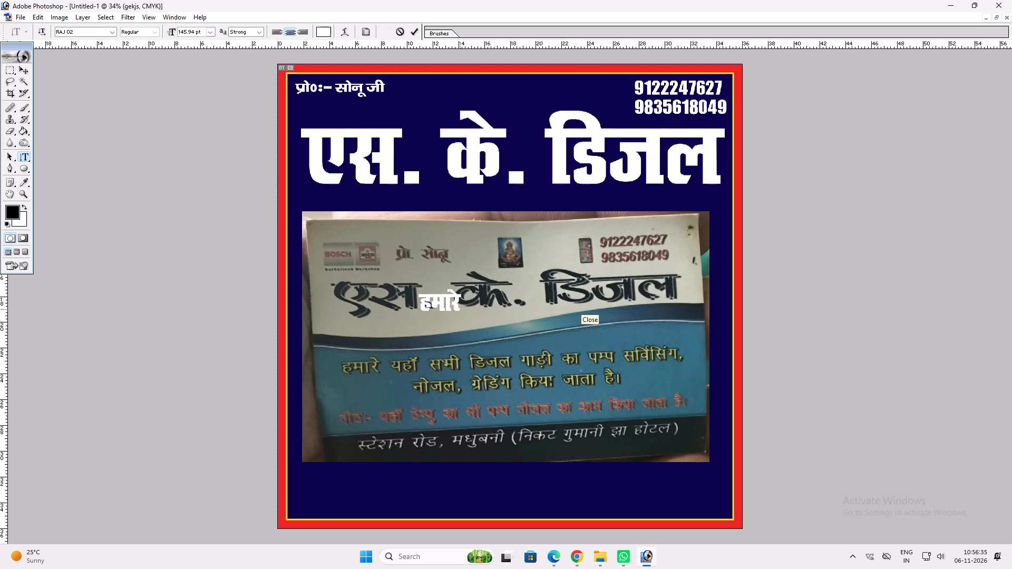
{"action": "key", "text": "End"}
{"action": "key", "text": "space"}
{"action": "left_click_drag", "start_coordinate": [607, 328], "coordinate": [602, 305]}
{"action": "key", "text": "BackSpace"}
{"action": "key", "text": "semicolon"}
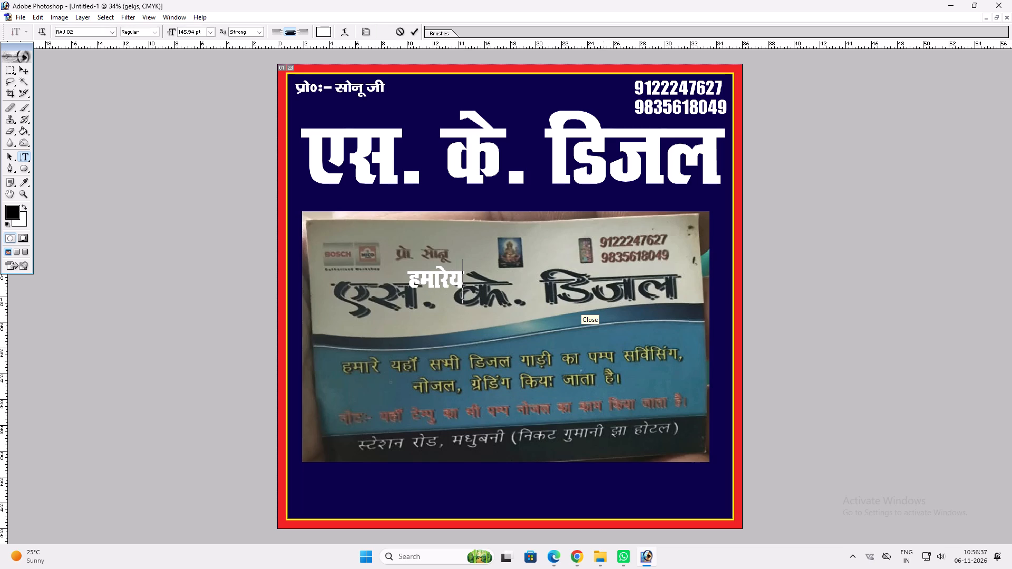
{"action": "key", "text": "BackSpace"}
{"action": "key", "text": "space"}
{"action": "type", "text": ";gk"}
{"action": "key", "text": "alt+0"}
{"action": "key", "text": "alt+1"}
{"action": "key", "text": "alt+6"}
{"action": "key", "text": "alt+1"}
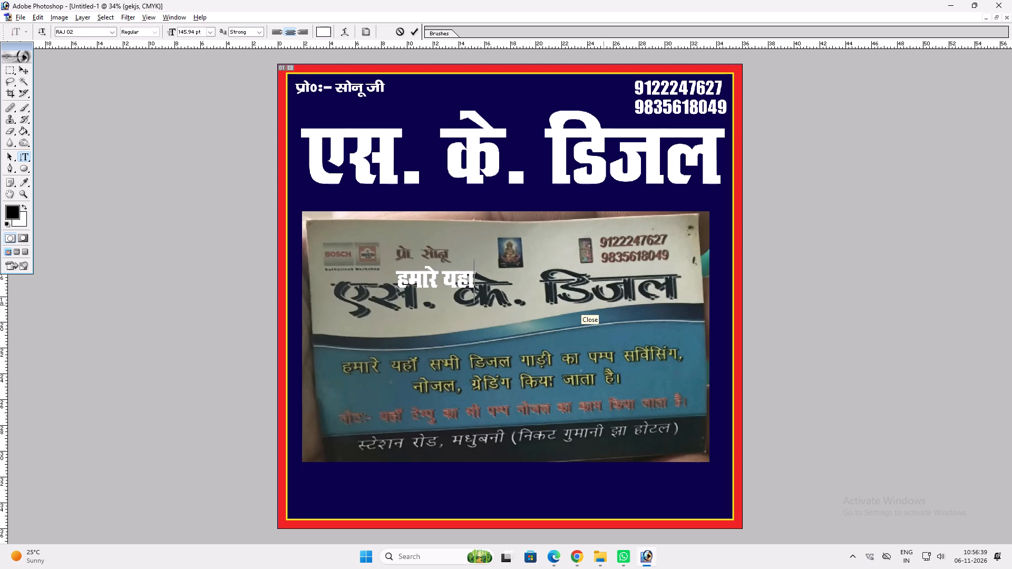
{"action": "left_click_drag", "start_coordinate": [608, 350], "coordinate": [606, 332]}
{"action": "key", "text": "space"}
{"action": "type", "text": "lHkh"}
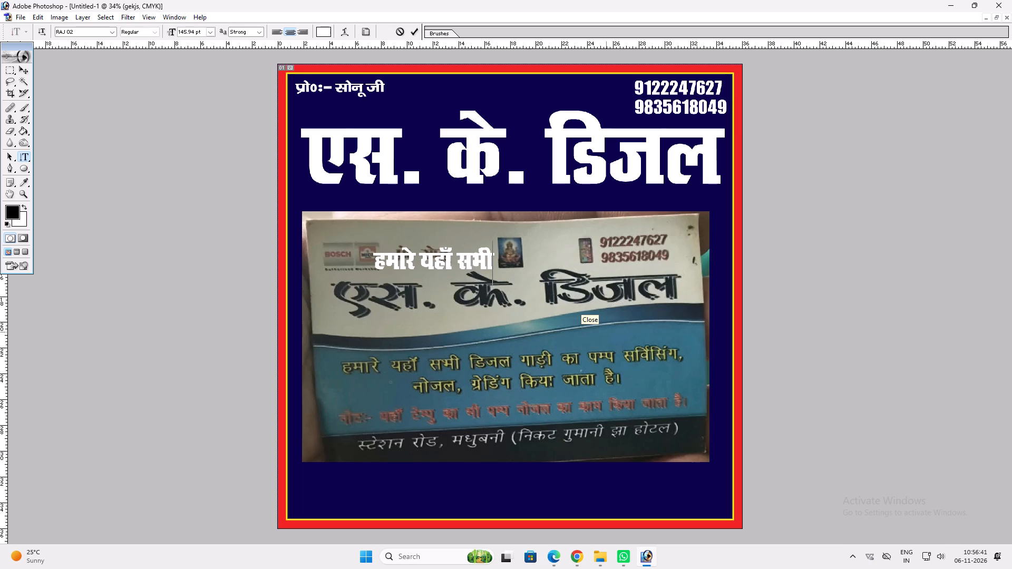
{"action": "key", "text": "space"}
{"action": "type", "text": "fMty xkM+"}
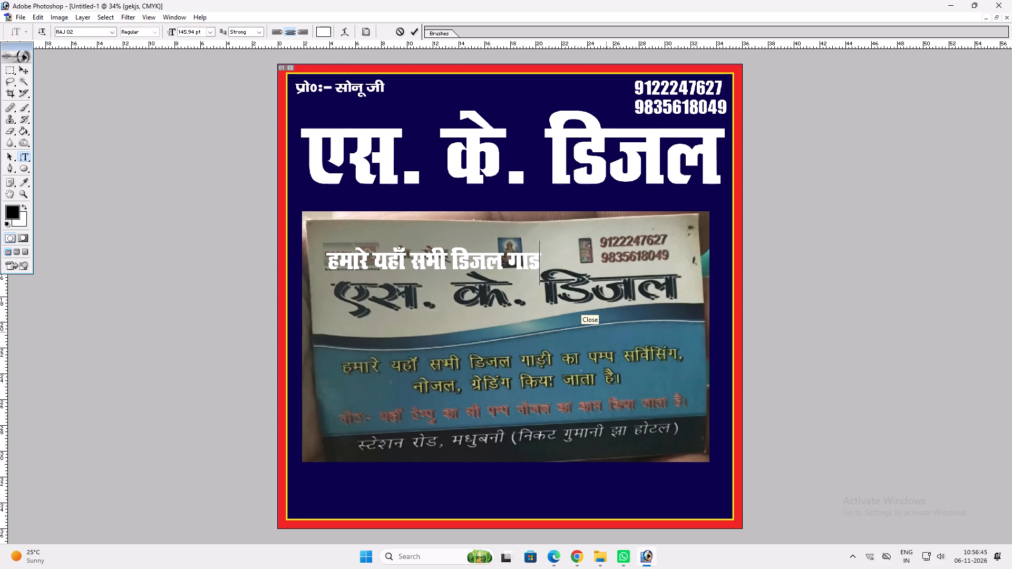
{"action": "type", "text": "h dk"}
{"action": "key", "text": "space"}
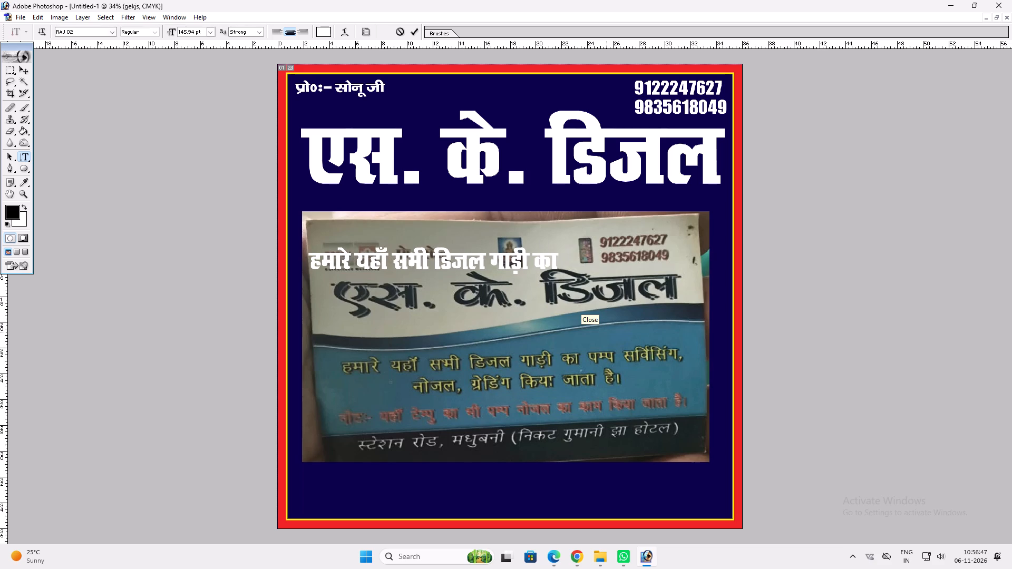
Add "पम्प सर्विसिंग" to the end of the service line.
{"action": "type", "text": "iE"}
{"action": "type", "text": "i flo"}
{"action": "key", "text": "BackSpace"}
{"action": "key", "text": "BackSpace"}
{"action": "key", "text": "BackSpace"}
{"action": "type", "text": "lfoZal"}
{"action": "key", "text": "BackSpace"}
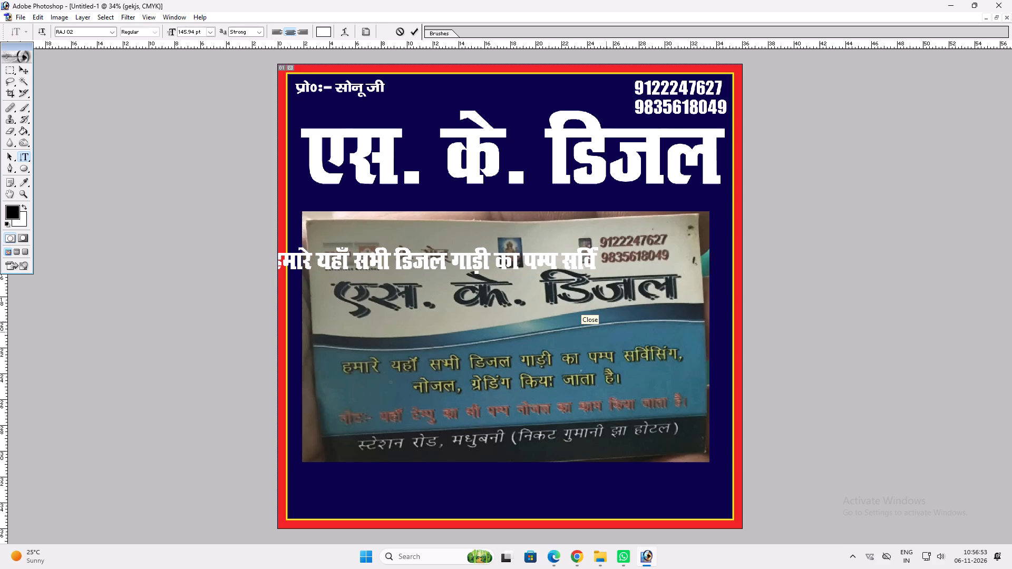
{"action": "key", "text": "BackSpace"}
{"action": "key", "text": "f"}
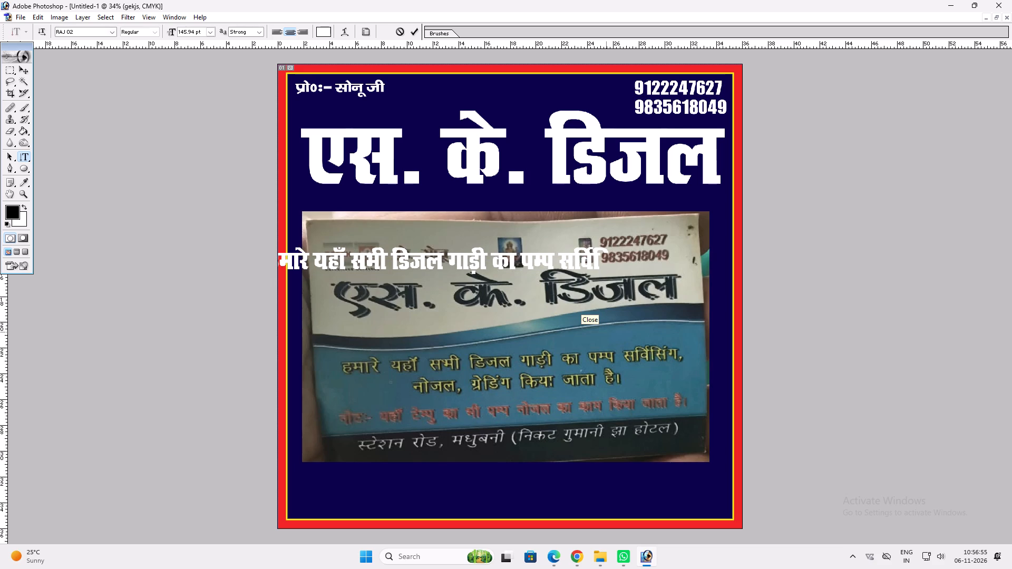
{"action": "type", "text": "alax"}
{"action": "key", "text": "Return"}
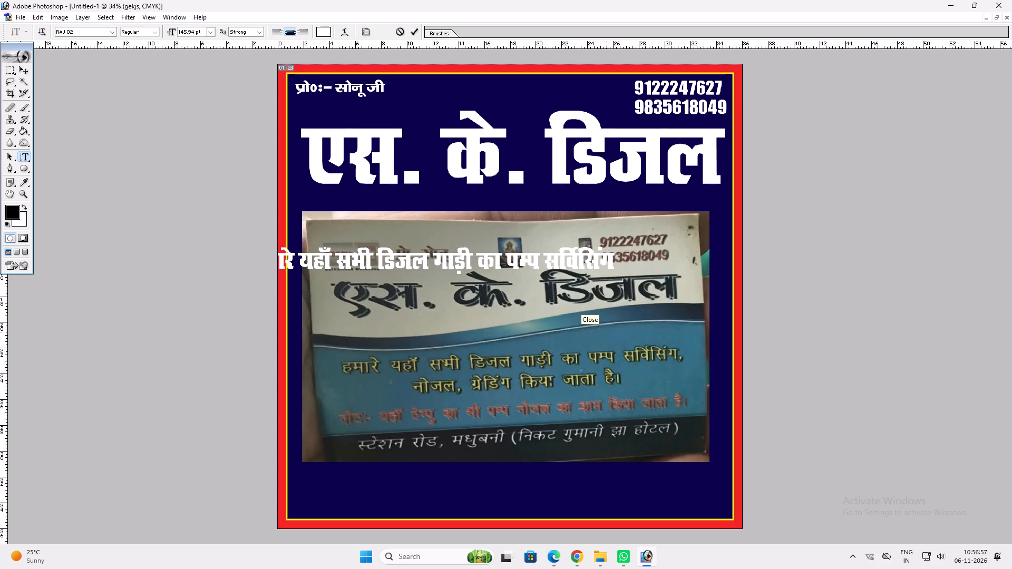
{"action": "key", "text": "BackSpace"}
Add a second line to the service text reading "नोजल, ग्रेडिंग किया जाता है ।".
{"action": "key", "text": "Return"}
{"action": "type", "text": "yks"}
{"action": "key", "text": "BackSpace"}
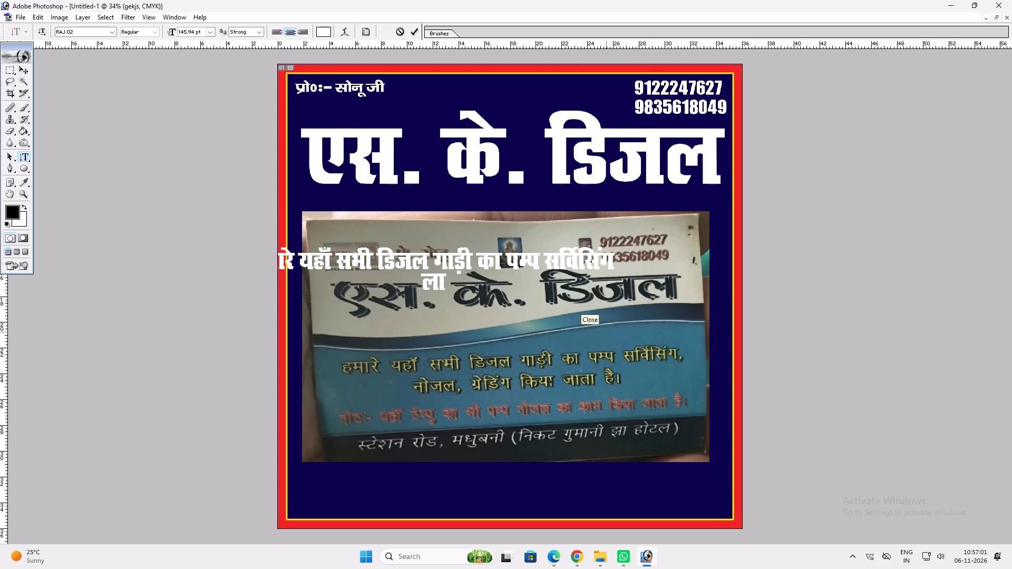
{"action": "key", "text": "BackSpace"}
{"action": "key", "text": "BackSpace"}
{"action": "type", "text": "ukst"}
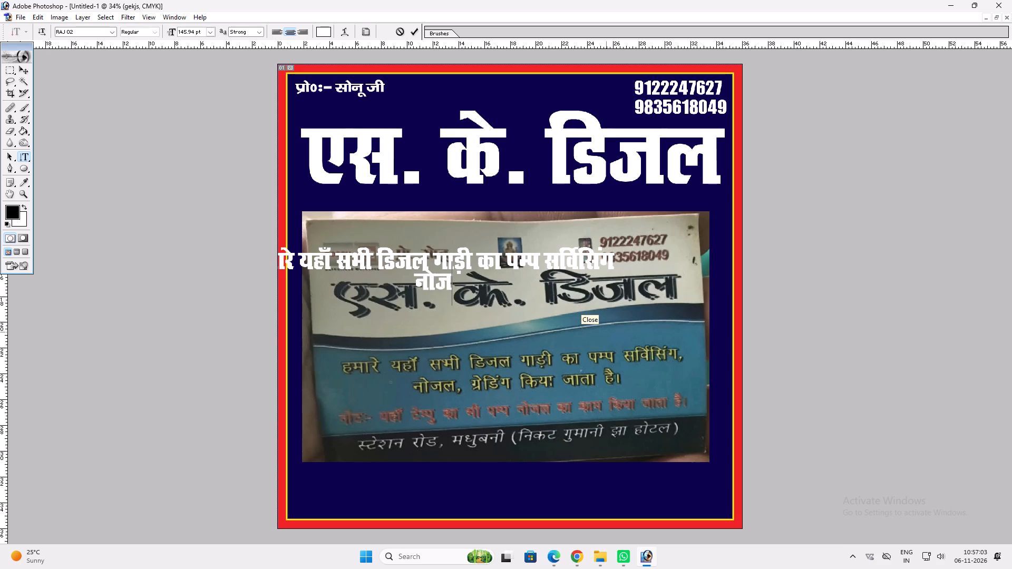
{"action": "key", "text": "y"}
{"action": "type", "text": "] xzsfMax"}
{"action": "key", "text": "space"}
{"action": "type", "text": "fd;k tkrk gS A"}
Increase the line spacing of the whole service text.
{"action": "key", "text": "ctrl+a"}
{"action": "key", "text": "alt+Down"}
{"action": "key", "text": "alt+Down"}
{"action": "key", "text": "alt+Down"}
{"action": "key", "text": "alt+Down"}
{"action": "key", "text": "alt+Down"}
{"action": "key", "text": "alt+Down"}
{"action": "key", "text": "alt+Down"}
{"action": "key", "text": "alt+Down"}
{"action": "key", "text": "alt+Down"}
{"action": "key", "text": "alt+Down"}
{"action": "key", "text": "alt+Down"}
{"action": "key", "text": "alt+Down"}
{"action": "key", "text": "alt+Down"}
{"action": "key", "text": "alt+Down"}
{"action": "key", "text": "alt+Down"}
{"action": "key", "text": "alt+Down"}
{"action": "key", "text": "alt+Down"}
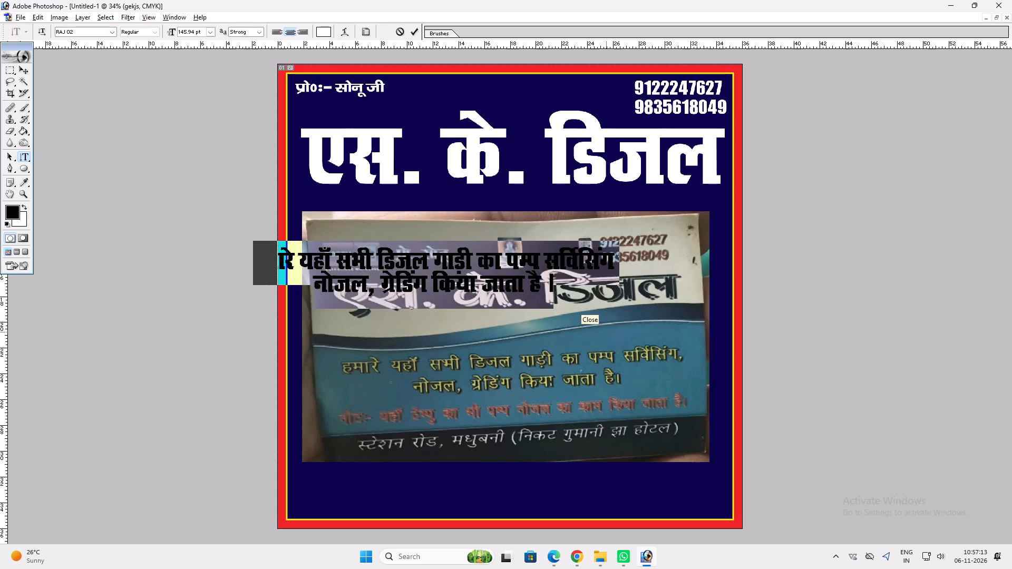
Break the service text before "पम्प", join the remainder with a comma after "सर्विसिंग", and shift the text toward the canvas centre.
{"action": "left_click", "coordinate": [503, 266]}
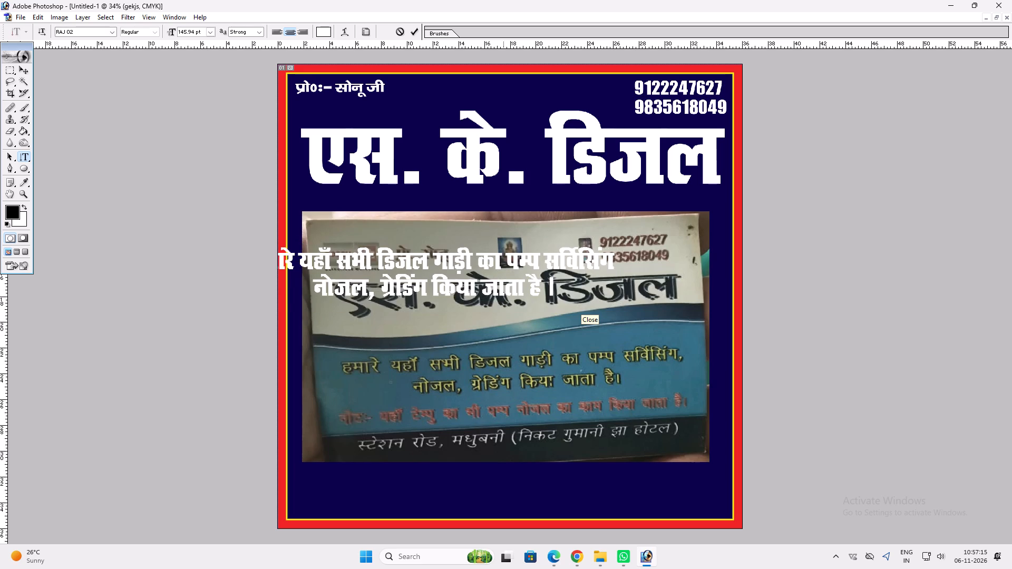
{"action": "key", "text": "Return"}
{"action": "key", "text": "Down"}
{"action": "key", "text": "Home"}
{"action": "key", "text": "BackSpace"}
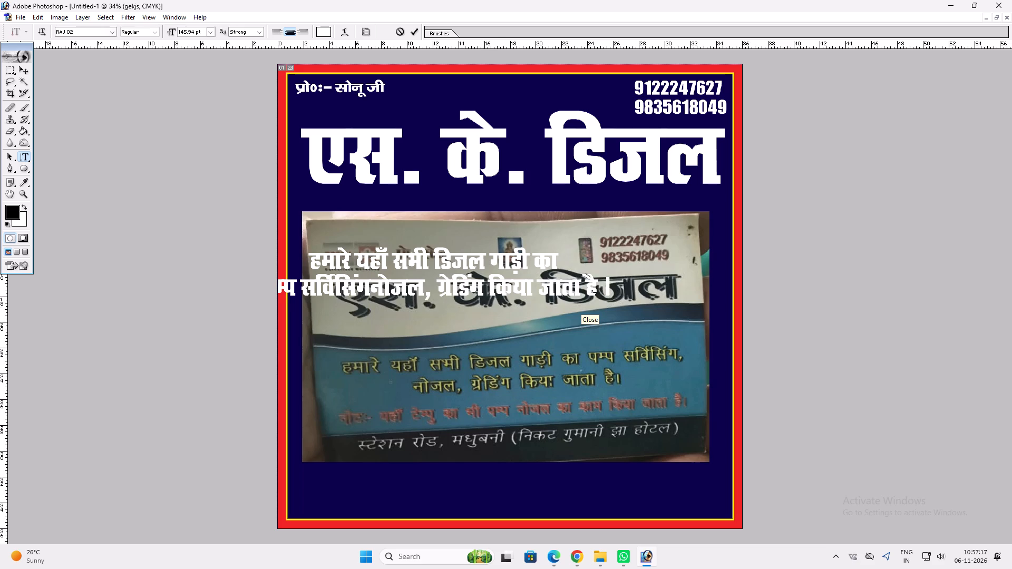
{"action": "type", "text": "]"}
{"action": "key", "text": "space"}
{"action": "left_click_drag", "start_coordinate": [463, 400], "coordinate": [520, 393]}
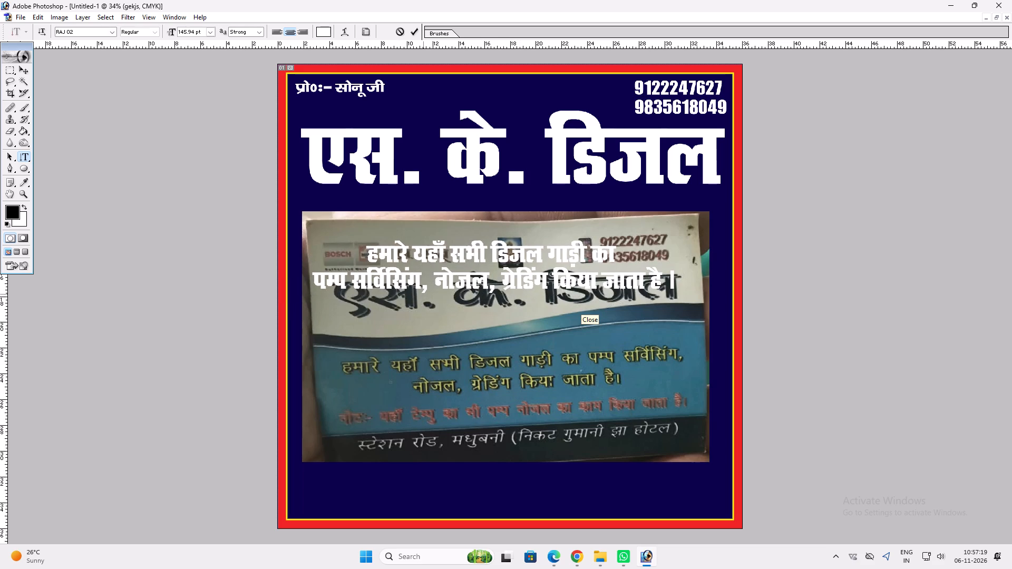
Reflow the service text so "पम्प" ends the first line and "सर्विसिंग" starts the second.
{"action": "left_click", "coordinate": [353, 284]}
{"action": "key", "text": "Return"}
{"action": "key", "text": "Up"}
{"action": "key", "text": "Home"}
{"action": "key", "text": "BackSpace"}
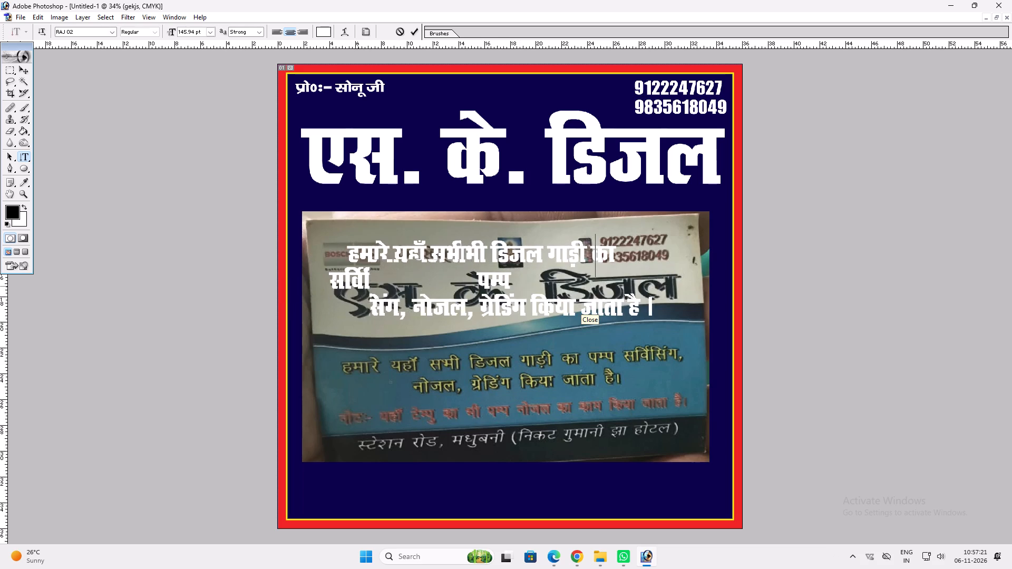
{"action": "key", "text": "Return"}
Move the service text up closer beneath the shop name.
{"action": "key", "text": "v"}
{"action": "key", "text": "v"}
{"action": "left_click_drag", "start_coordinate": [374, 299], "coordinate": [378, 275]}
Start a new white text line over the card photo reading "नोटः- यहाँ".
{"action": "left_click_drag", "start_coordinate": [409, 263], "coordinate": [420, 359], "text": "alt"}
{"action": "key", "text": "t"}
{"action": "left_click", "coordinate": [420, 359]}
{"action": "key", "text": "ctrl+a"}
{"action": "type", "text": "ff"}
{"action": "key", "text": "ctrl+a"}
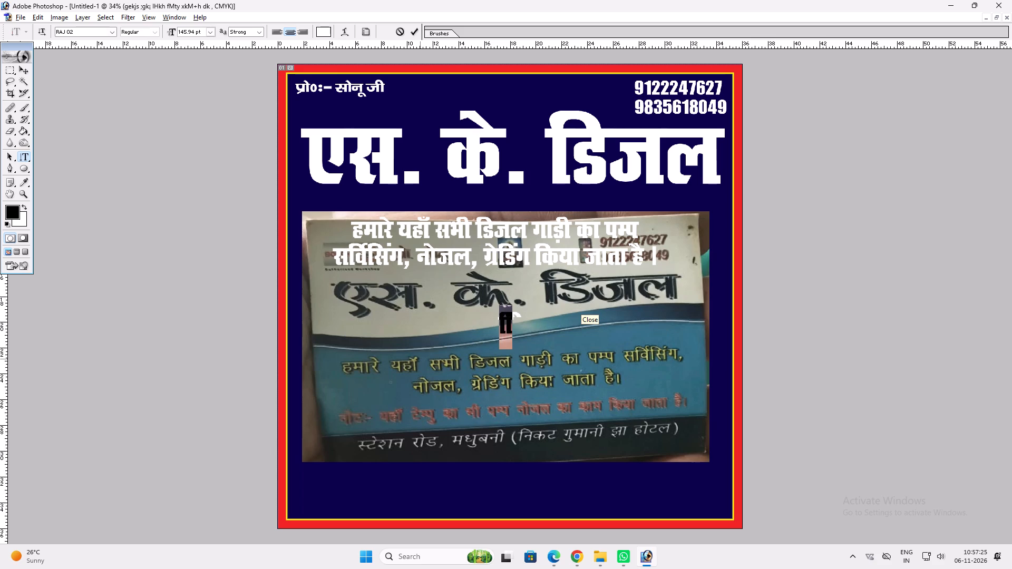
{"action": "type", "text": "uksV"}
{"action": "left_click_drag", "start_coordinate": [533, 415], "coordinate": [432, 451]}
{"action": "type", "text": "%&"}
{"action": "key", "text": "space"}
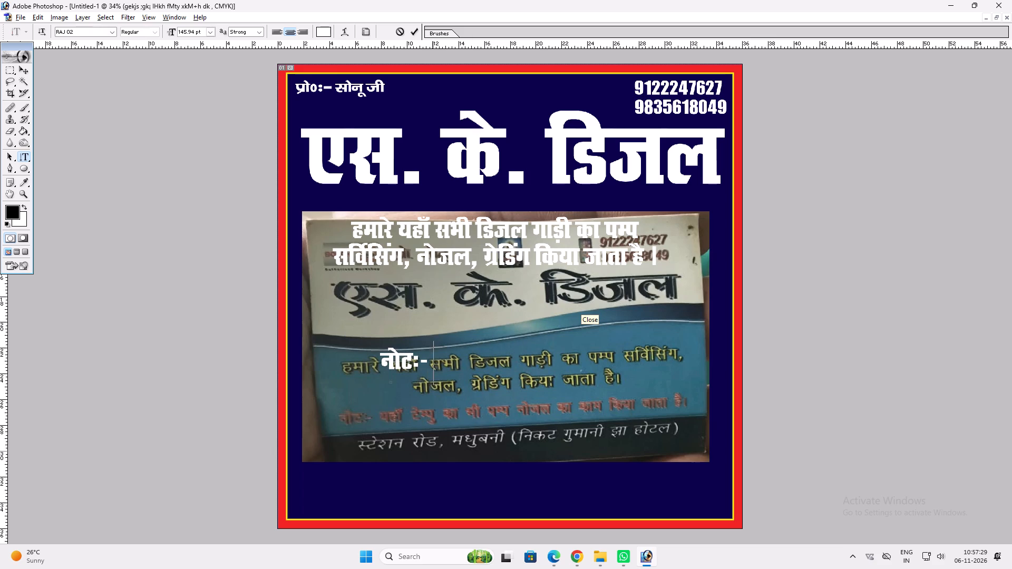
{"action": "type", "text": ";gk"}
{"action": "key", "text": "alt+0"}
{"action": "key", "text": "alt+1"}
{"action": "key", "text": "alt+6"}
{"action": "key", "text": "alt+1"}
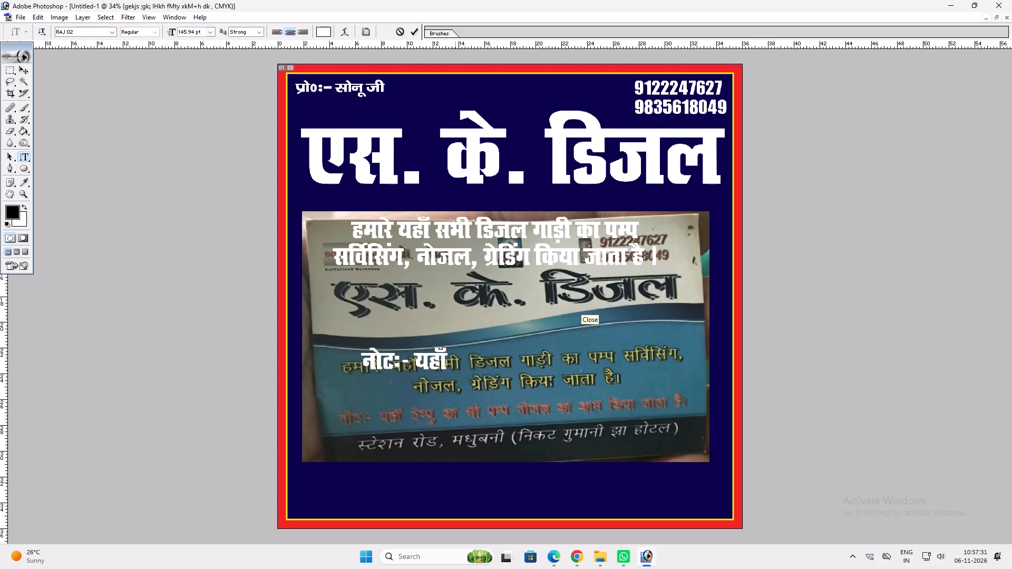
Shift the note line up slightly and continue it with "टेम्पु का".
{"action": "left_click_drag", "start_coordinate": [471, 490], "coordinate": [469, 468]}
{"action": "key", "text": "space"}
{"action": "key", "text": "shift+Menu"}
{"action": "type", "text": "ws"}
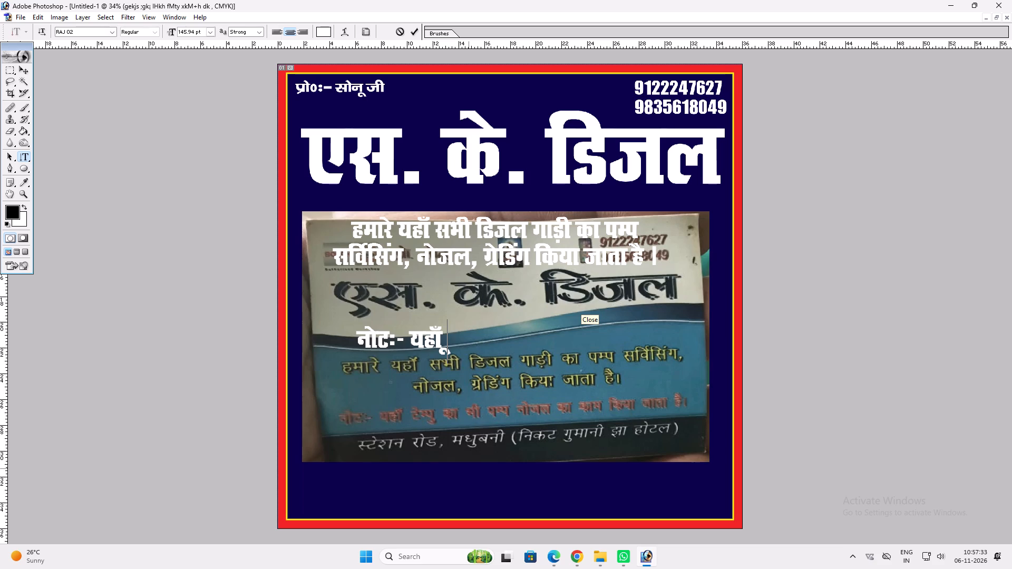
{"action": "key", "text": "BackSpace"}
{"action": "key", "text": "BackSpace"}
{"action": "key", "text": "s"}
{"action": "key", "text": "BackSpace"}
{"action": "type", "text": "VsEiq dk"}
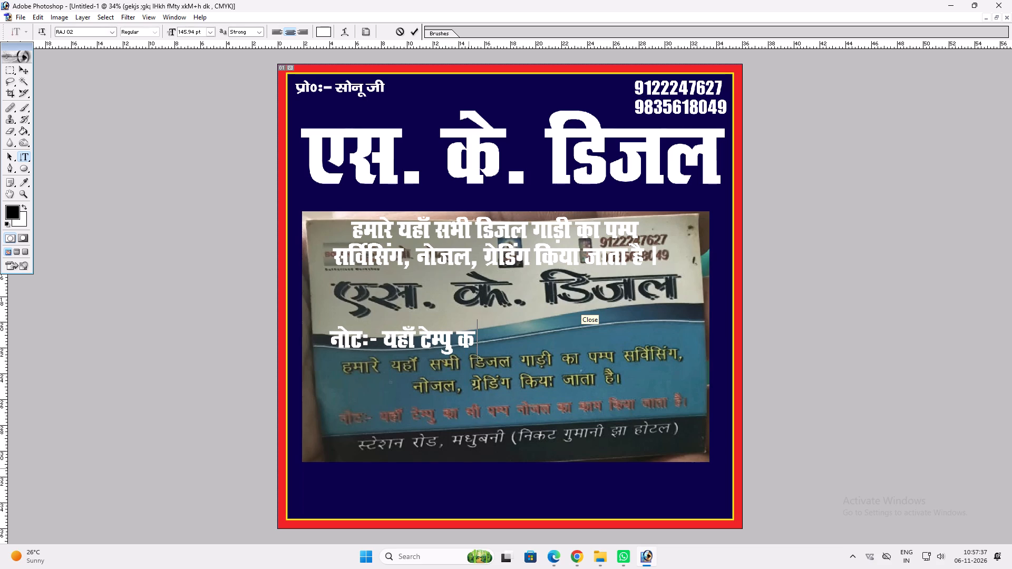
Complete the note line with "भी नोजल का का किया जाता है ।".
{"action": "key", "text": "space"}
{"action": "type", "text": "Hkh"}
{"action": "key", "text": "space"}
{"action": "type", "text": "uksty"}
{"action": "key", "text": "space"}
{"action": "type", "text": "dk dk fe"}
{"action": "key", "text": "BackSpace"}
{"action": "key", "text": "d"}
{"action": "type", "text": ";k tkrk gS A"}
{"action": "key", "text": "Return"}
{"action": "type", "text": "vvv"}
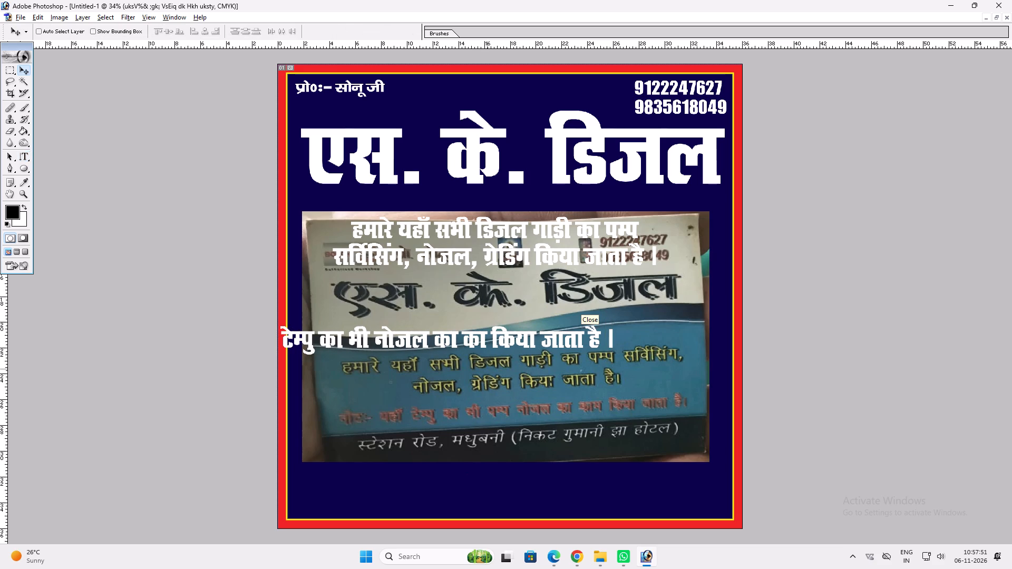
{"action": "left_click_drag", "start_coordinate": [476, 337], "coordinate": [492, 423], "text": "alt"}
{"action": "key", "text": "t"}
{"action": "left_click", "coordinate": [492, 421]}
{"action": "key", "text": "ctrl+a"}
{"action": "key", "text": "shift+l"}
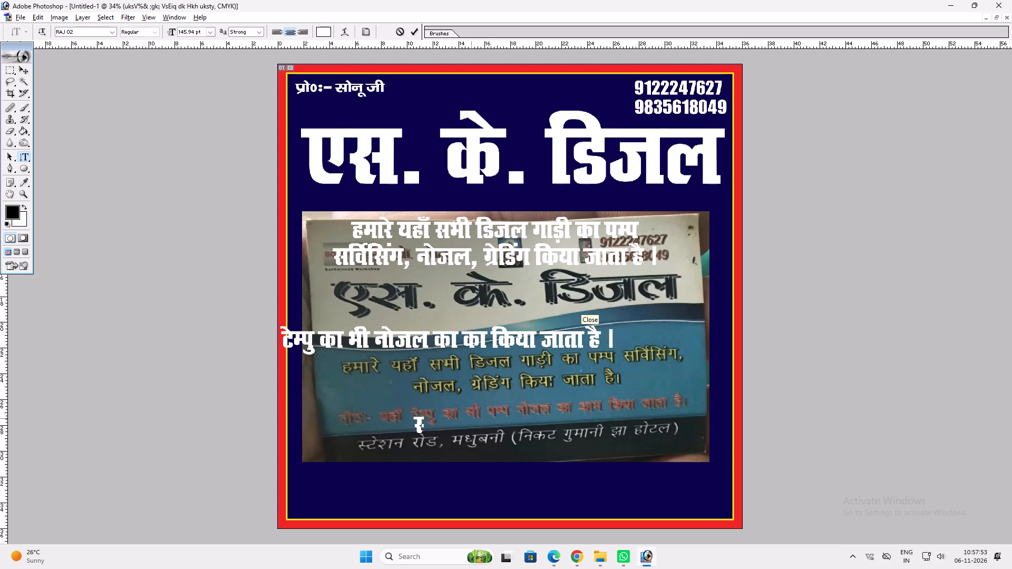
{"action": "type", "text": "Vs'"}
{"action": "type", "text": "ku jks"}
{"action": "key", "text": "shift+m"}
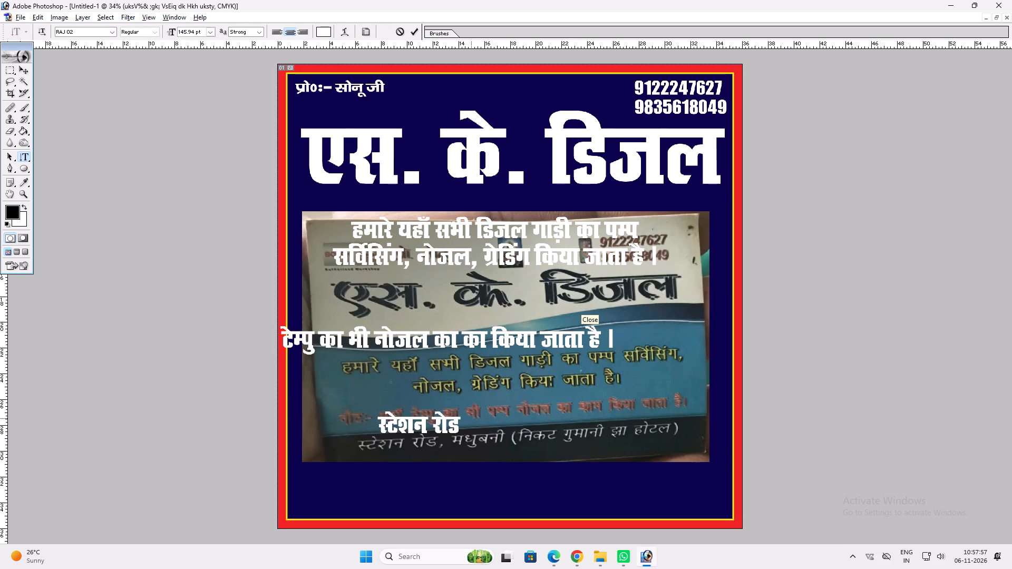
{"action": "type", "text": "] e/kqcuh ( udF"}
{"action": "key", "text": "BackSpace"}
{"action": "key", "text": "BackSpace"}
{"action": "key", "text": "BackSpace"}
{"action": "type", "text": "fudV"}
Shift the address line down slightly and complete it with "गुमानी झा होटल )".
{"action": "left_click_drag", "start_coordinate": [585, 417], "coordinate": [577, 445]}
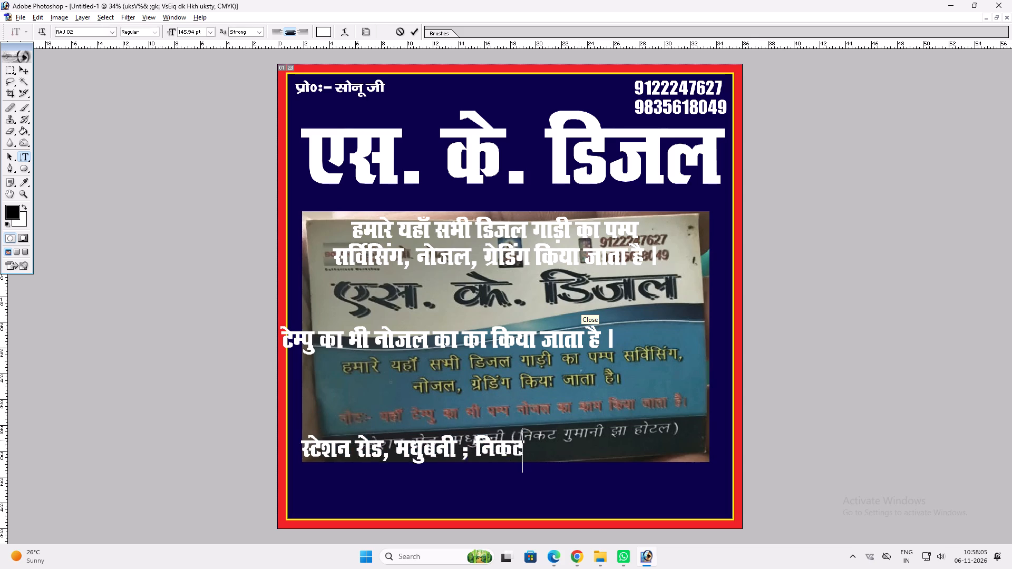
{"action": "left_click_drag", "start_coordinate": [577, 445], "coordinate": [576, 446]}
{"action": "key", "text": "space"}
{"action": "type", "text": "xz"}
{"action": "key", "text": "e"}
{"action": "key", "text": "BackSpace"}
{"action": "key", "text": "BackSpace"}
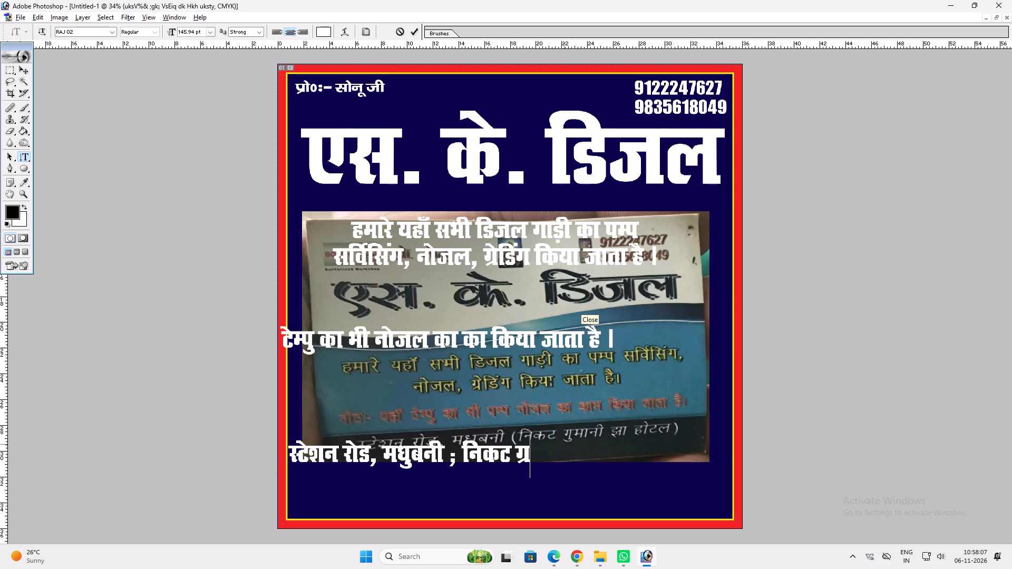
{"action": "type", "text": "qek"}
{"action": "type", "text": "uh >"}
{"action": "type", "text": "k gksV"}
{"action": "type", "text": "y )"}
Change the font of the whole address line to RAJ 04.
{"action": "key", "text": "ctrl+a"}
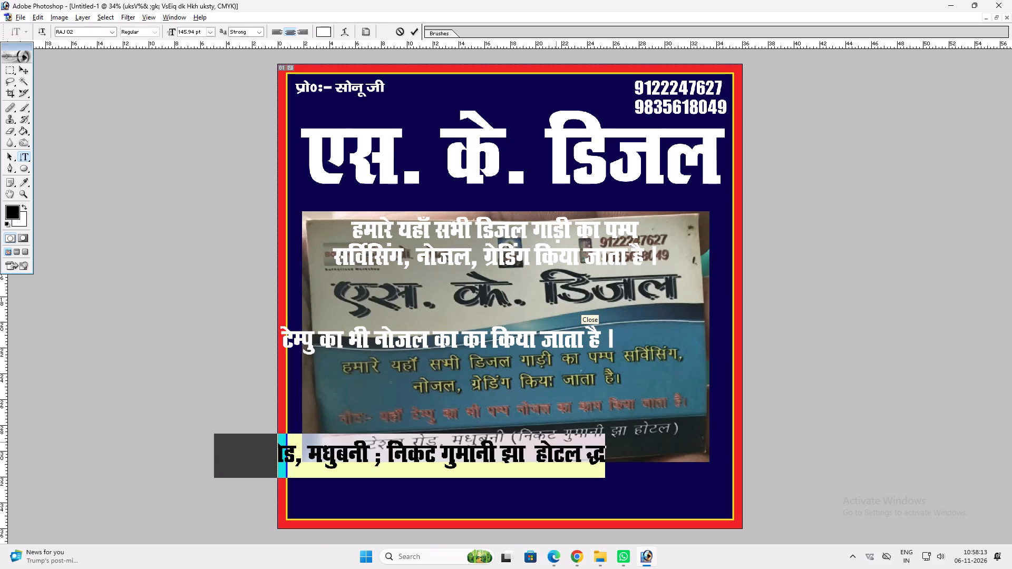
{"action": "left_click", "coordinate": [93, 32]}
{"action": "type", "text": "ra"}
{"action": "key", "text": "Down"}
{"action": "key", "text": "Down"}
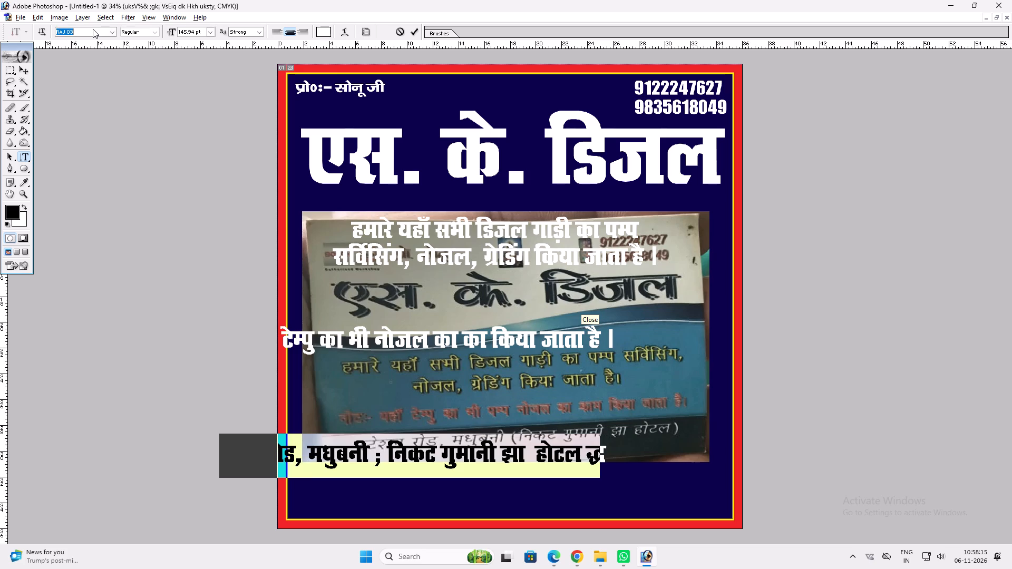
{"action": "key", "text": "Down"}
{"action": "key", "text": "Down"}
{"action": "key", "text": "Up"}
{"action": "key", "text": "Return"}
{"action": "key", "text": "Return"}
{"action": "type", "text": "vv"}
{"action": "key", "text": "v"}
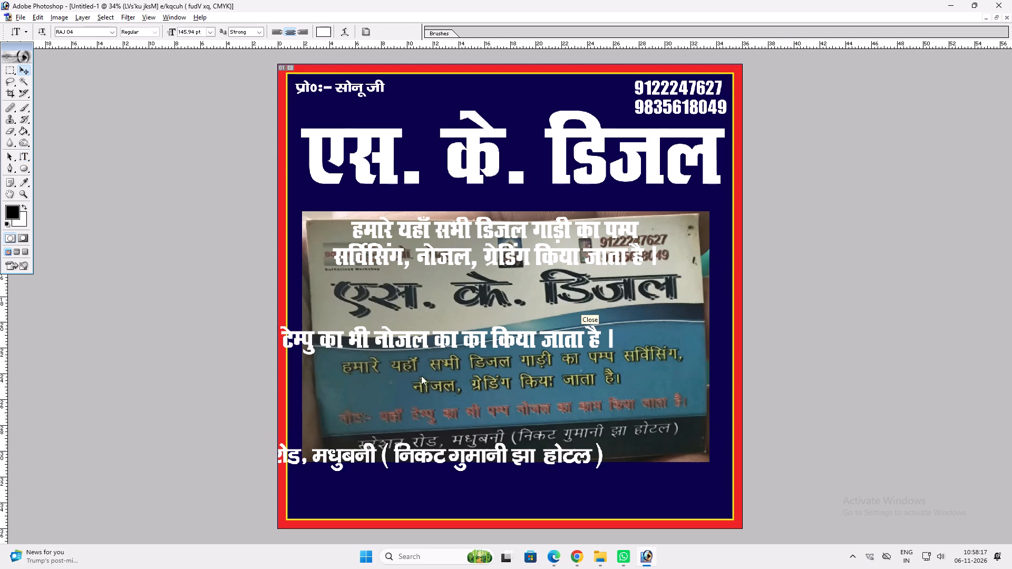
Move the address line below the card photo so it fits inside the yellow border.
{"action": "left_click_drag", "start_coordinate": [424, 459], "coordinate": [519, 489]}
Send the card photo layer to the very back, behind the navy background.
{"action": "scroll", "coordinate": [513, 488], "scroll_direction": "up", "scroll_amount": 1}
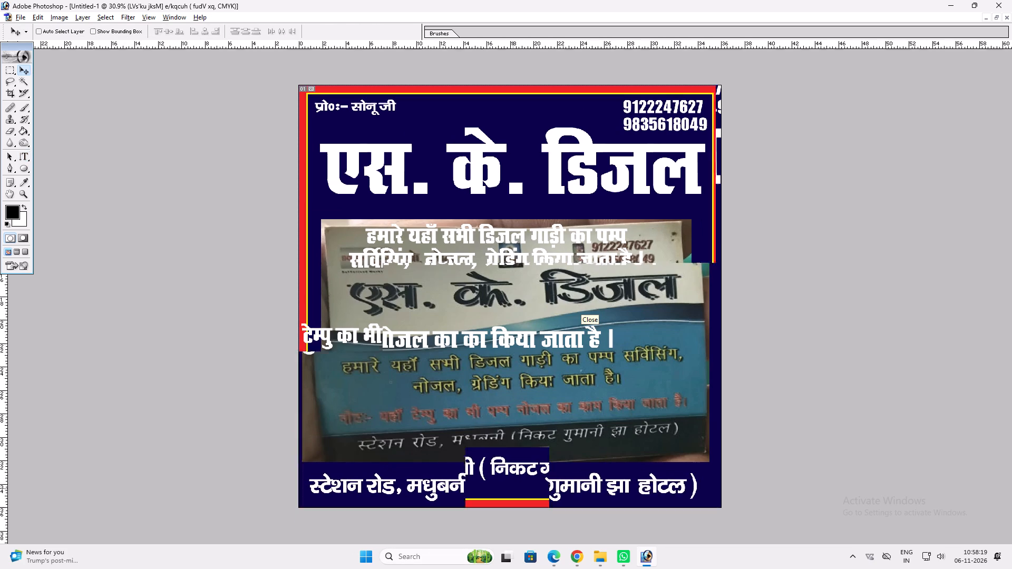
{"action": "left_click", "coordinate": [493, 401], "text": "ctrl"}
{"action": "key", "text": "ctrl+shift+bracketleft"}
{"action": "key", "text": "ctrl+z"}
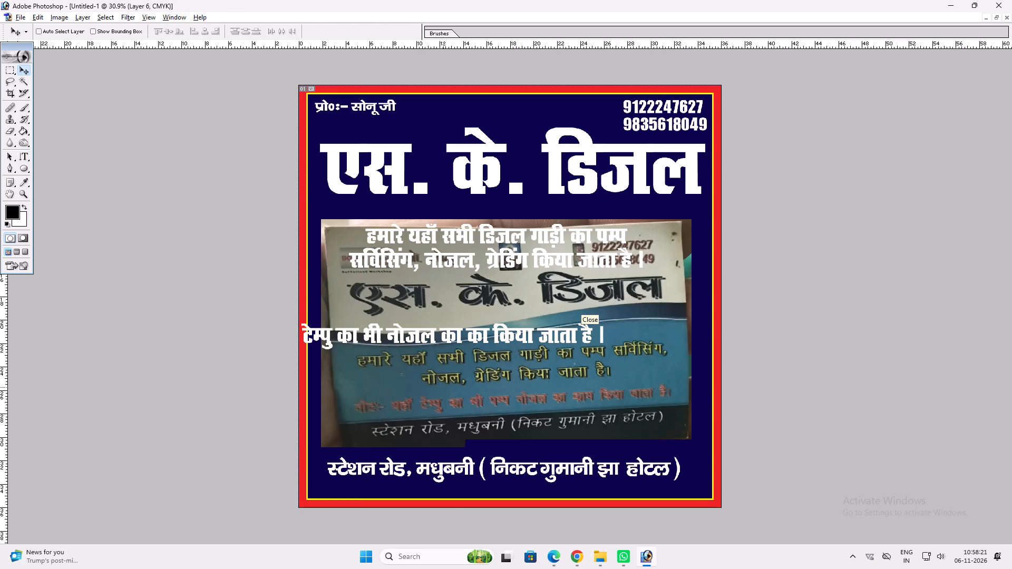
{"action": "key", "text": "ctrl+z"}
Copy a full-width strip across the bottom of the canvas into its own layer and raise it one level.
{"action": "key", "text": "m"}
{"action": "left_click_drag", "start_coordinate": [279, 471], "coordinate": [861, 495]}
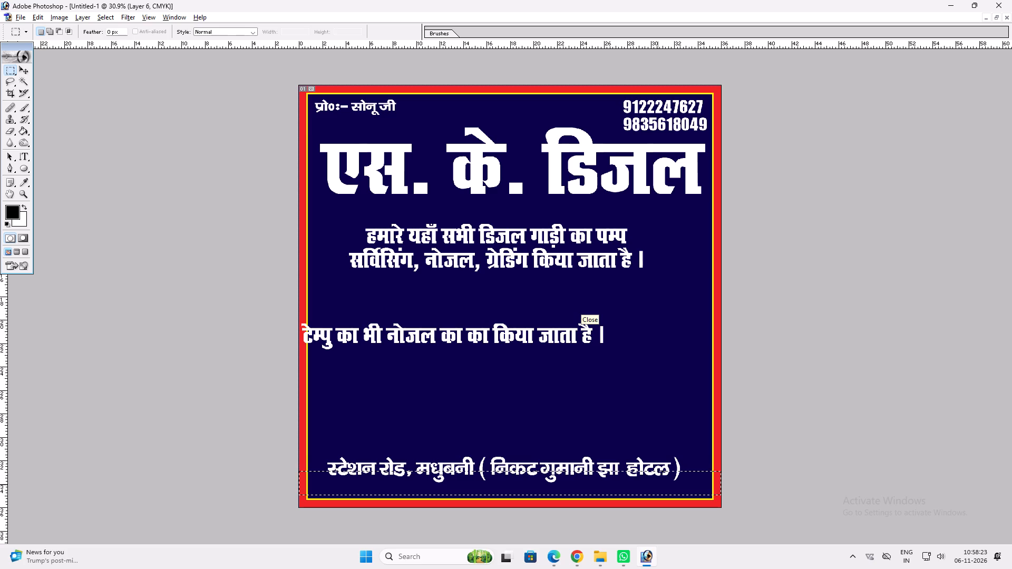
{"action": "key", "text": "v"}
{"action": "right_click", "coordinate": [597, 447]}
{"action": "left_click", "coordinate": [637, 477]}
{"action": "key", "text": "ctrl+c"}
{"action": "key", "text": "ctrl+v"}
{"action": "key", "text": "ctrl+bracketright"}
Stretch the copied strip to about 199% height down to the canvas bottom and raise it above the navy background.
{"action": "key", "text": "ctrl+t"}
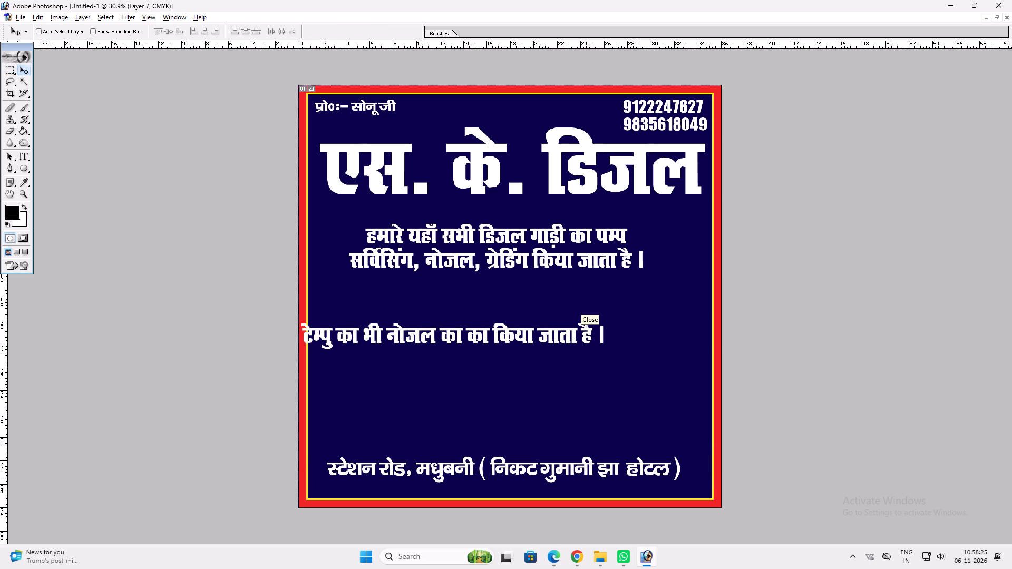
{"action": "left_click_drag", "start_coordinate": [626, 498], "coordinate": [625, 512], "text": "alt+shift"}
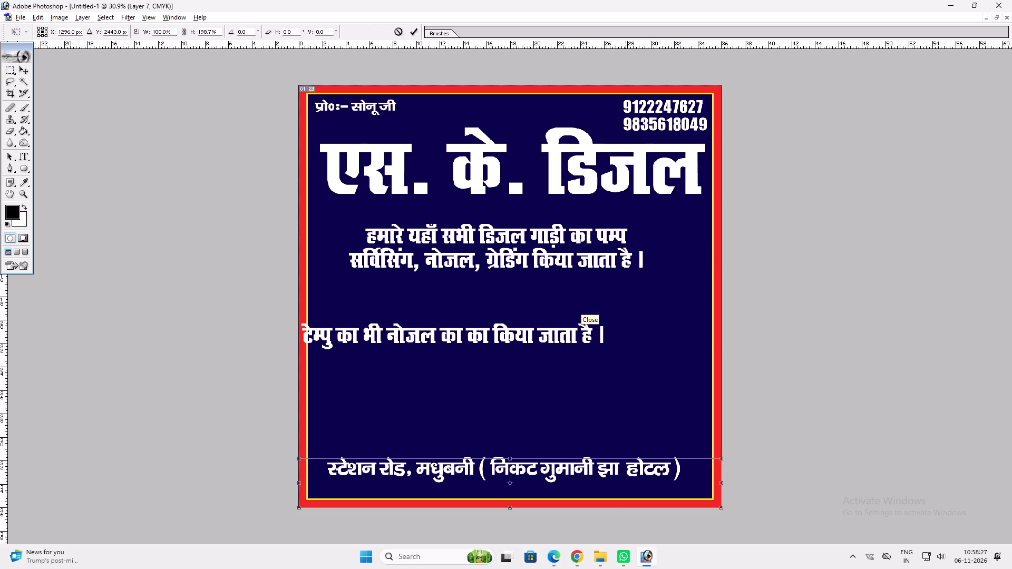
{"action": "key", "text": "shift+Return"}
{"action": "key", "text": "ctrl+bracketright"}
{"action": "key", "text": "ctrl+bracketright"}
{"action": "key", "text": "ctrl+t"}
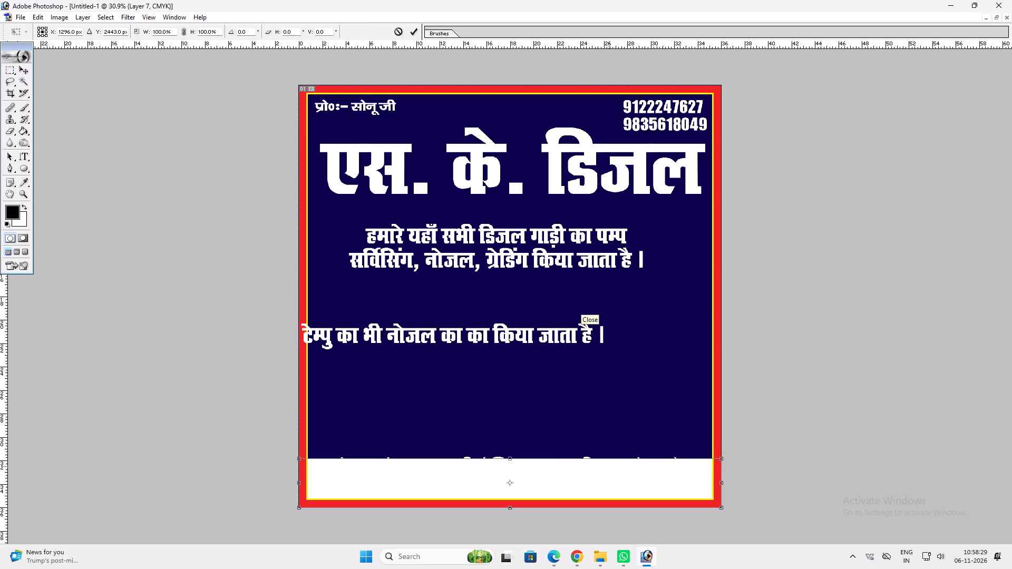
{"action": "left_click", "coordinate": [608, 463], "text": "shift"}
{"action": "key", "text": "Return"}
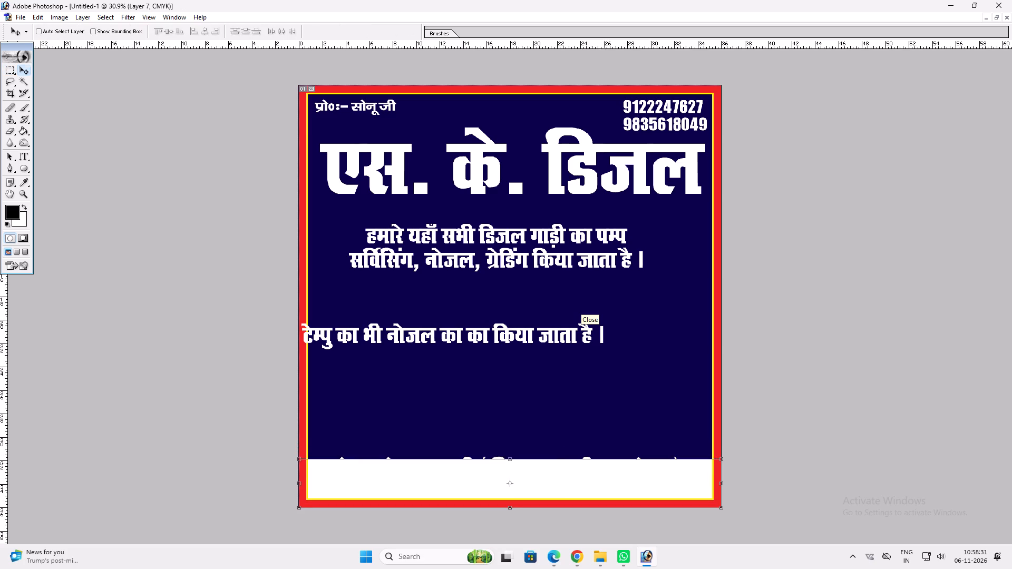
Apply a red Color Overlay to the bottom strip.
{"action": "key", "text": "alt+l"}
{"action": "key", "text": "alt+y"}
{"action": "key", "text": "n"}
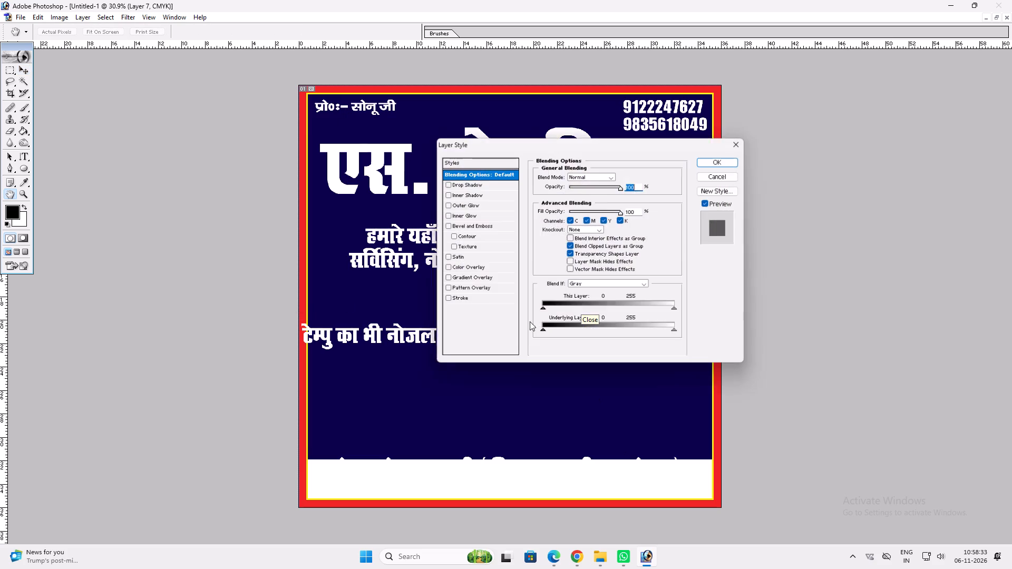
{"action": "left_click", "coordinate": [485, 267]}
{"action": "key", "text": "Return"}
Position the address line within the red strip at the bottom of the design.
{"action": "key", "text": "v"}
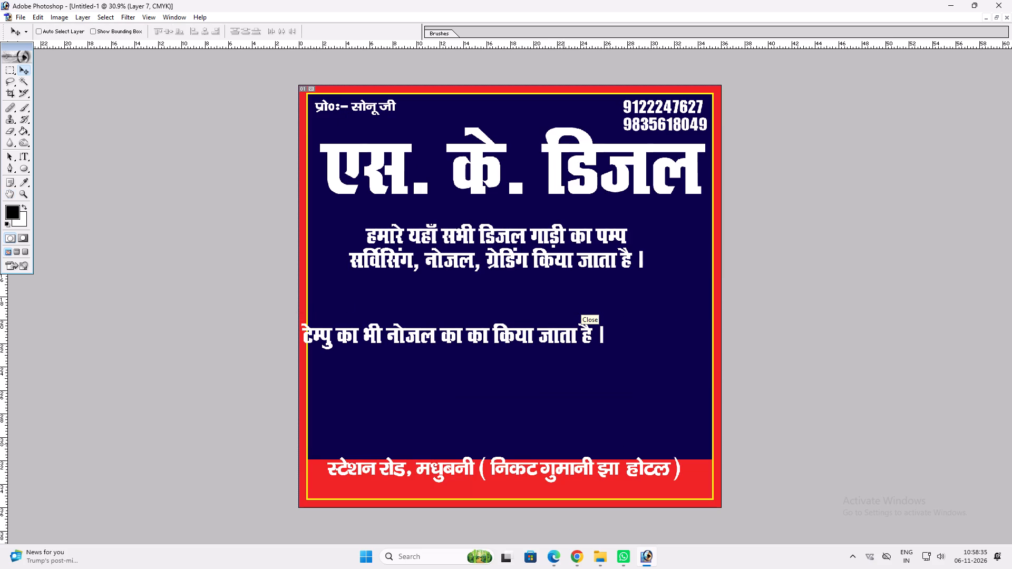
{"action": "left_click", "coordinate": [566, 470], "text": "ctrl"}
{"action": "left_click", "coordinate": [567, 469], "text": "ctrl"}
{"action": "left_click_drag", "start_coordinate": [567, 467], "coordinate": [549, 475]}
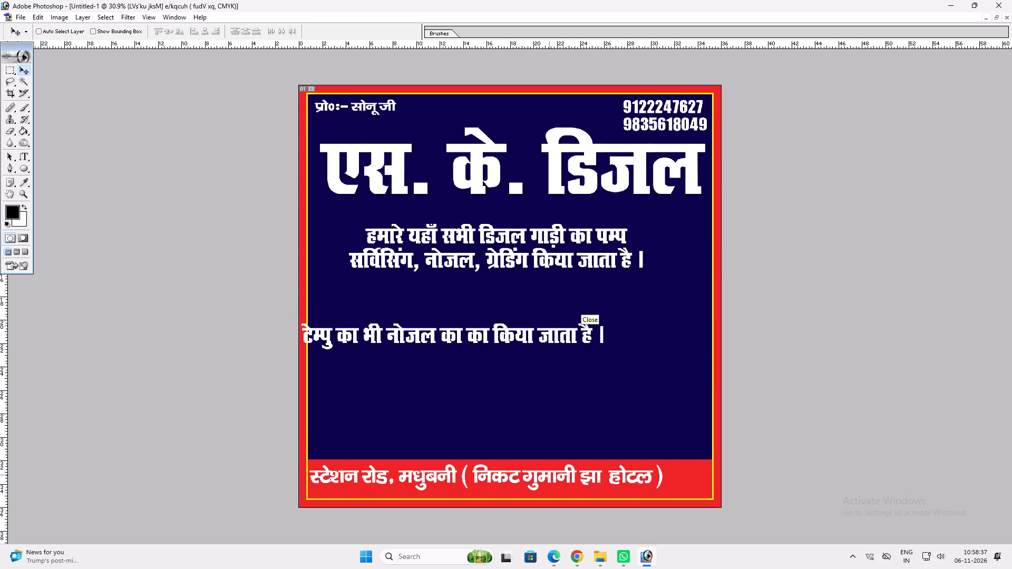
{"action": "left_click_drag", "start_coordinate": [549, 475], "coordinate": [560, 474]}
Enlarge the address line to about 156 pt so it nearly spans the red strip.
{"action": "key", "text": "ctrl+t"}
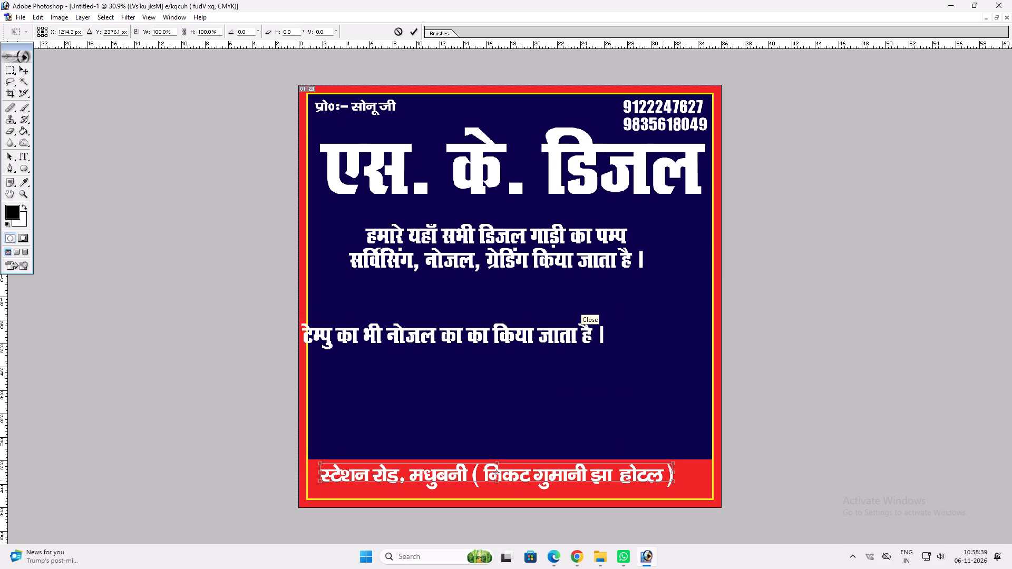
{"action": "left_click_drag", "start_coordinate": [667, 482], "coordinate": [692, 483], "text": "shift"}
{"action": "key", "text": "shift+Return"}
Set the tracking of the whole address line to 10.
{"action": "key", "text": "t"}
{"action": "left_click", "coordinate": [688, 483]}
{"action": "key", "text": "ctrl+a"}
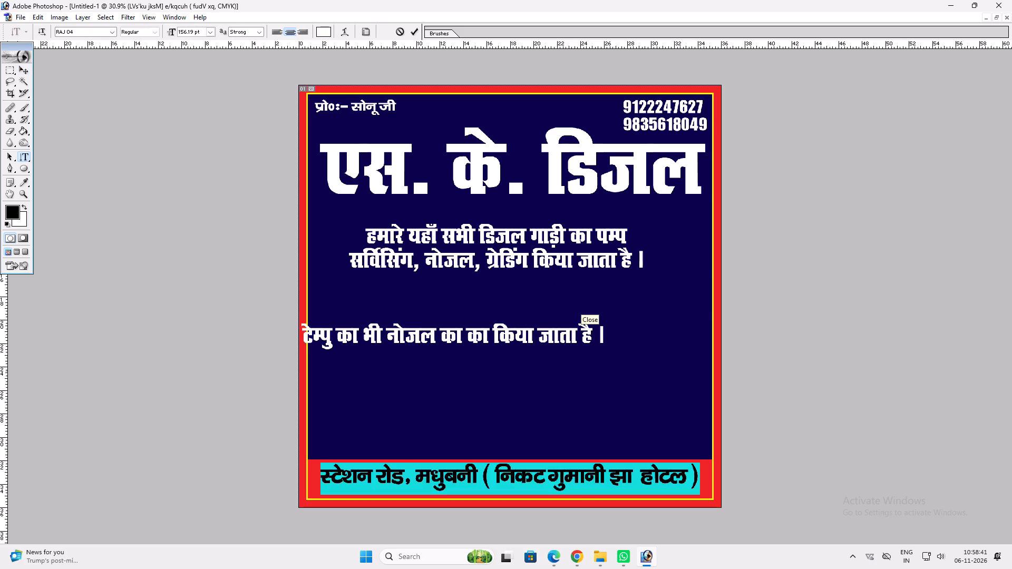
{"action": "key", "text": "ctrl+t"}
{"action": "left_click", "coordinate": [844, 92]}
{"action": "type", "text": "10"}
{"action": "key", "text": "Return"}
{"action": "key", "text": "Return"}
Stretch the address line taller, to about 192.5 pt, within the red strip.
{"action": "key", "text": "ctrl+t"}
{"action": "left_click", "coordinate": [700, 482], "text": "shift"}
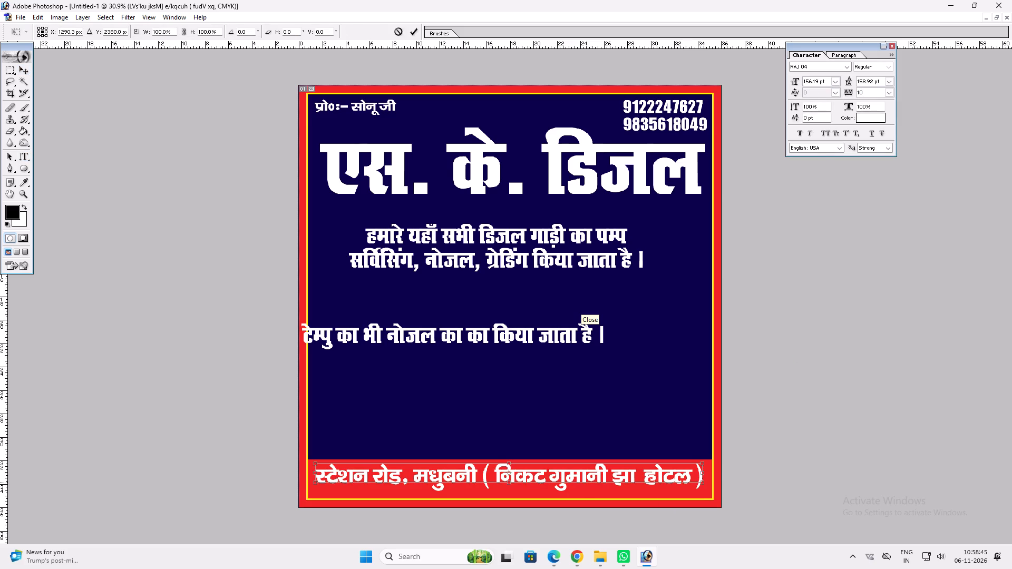
{"action": "left_click", "coordinate": [693, 483], "text": "shift"}
{"action": "key", "text": "shift+Return"}
Add a Drop Shadow to the address line with size 0 px, greater distance and maximum opacity.
{"action": "key", "text": "alt+l"}
{"action": "type", "text": "yd"}
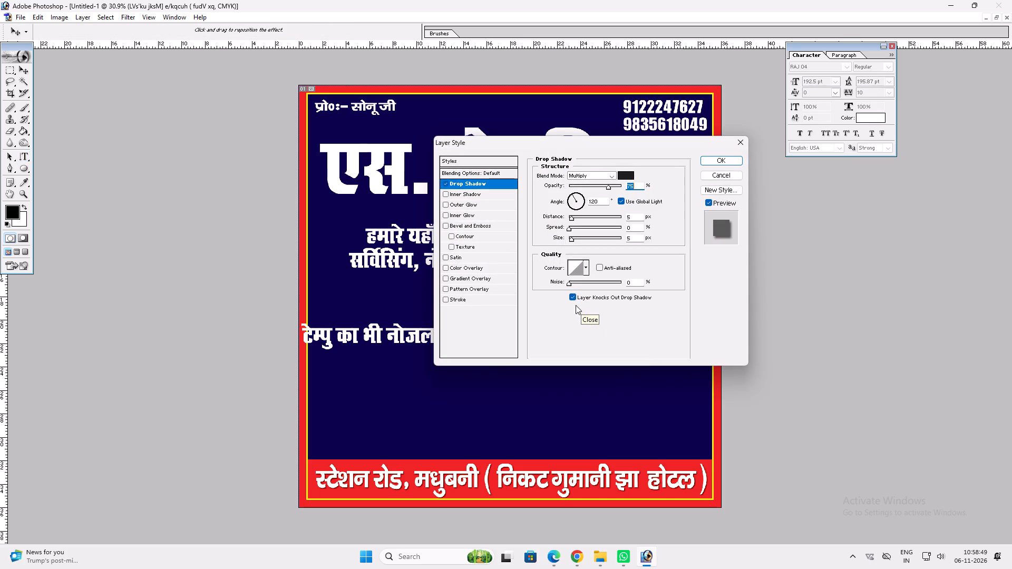
{"action": "left_click_drag", "start_coordinate": [572, 237], "coordinate": [551, 226]}
{"action": "left_click", "coordinate": [577, 217]}
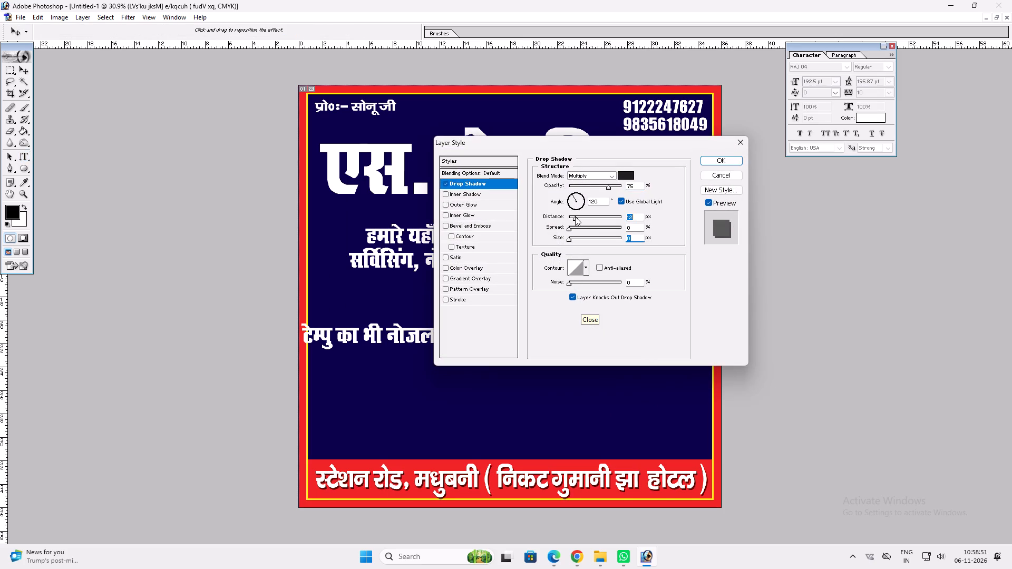
{"action": "left_click_drag", "start_coordinate": [608, 188], "coordinate": [701, 185]}
{"action": "key", "text": "Return"}
{"action": "key", "text": "Return"}
Reduce the height of the address line to about 166.5 pt.
{"action": "key", "text": "ctrl+t"}
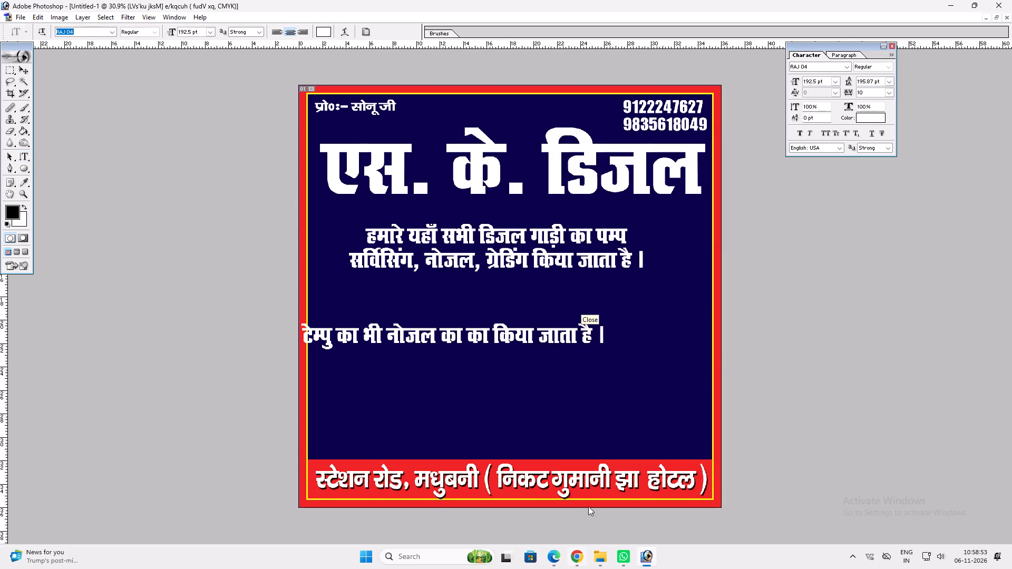
{"action": "left_click_drag", "start_coordinate": [588, 488], "coordinate": [596, 485], "text": "shift"}
{"action": "key", "text": "shift+Return"}
Move the note line fully inside the yellow border, lower in the navy area.
{"action": "key", "text": "v"}
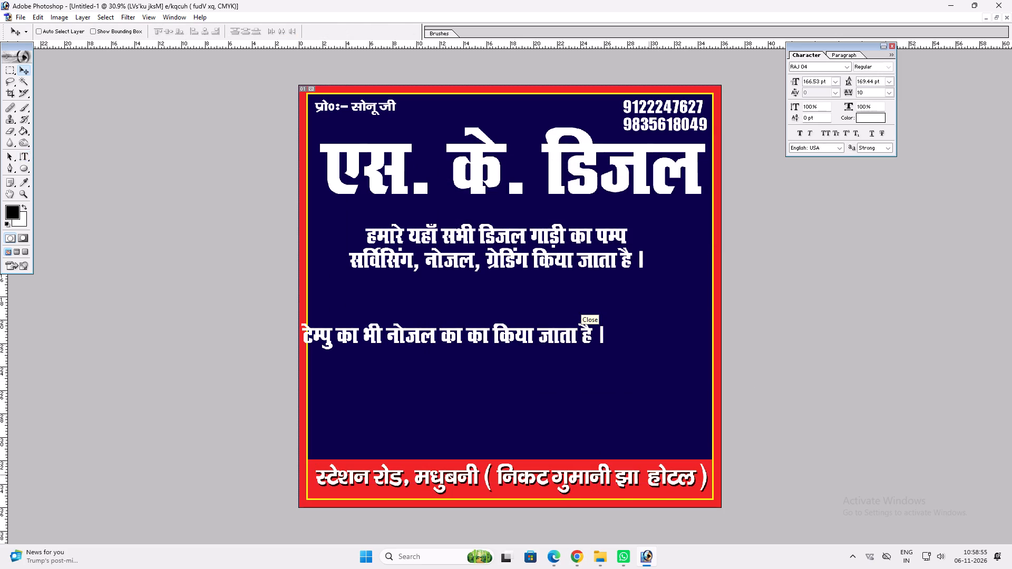
{"action": "left_click", "coordinate": [551, 329], "text": "ctrl"}
{"action": "left_click_drag", "start_coordinate": [551, 329], "coordinate": [565, 331], "text": "ctrl"}
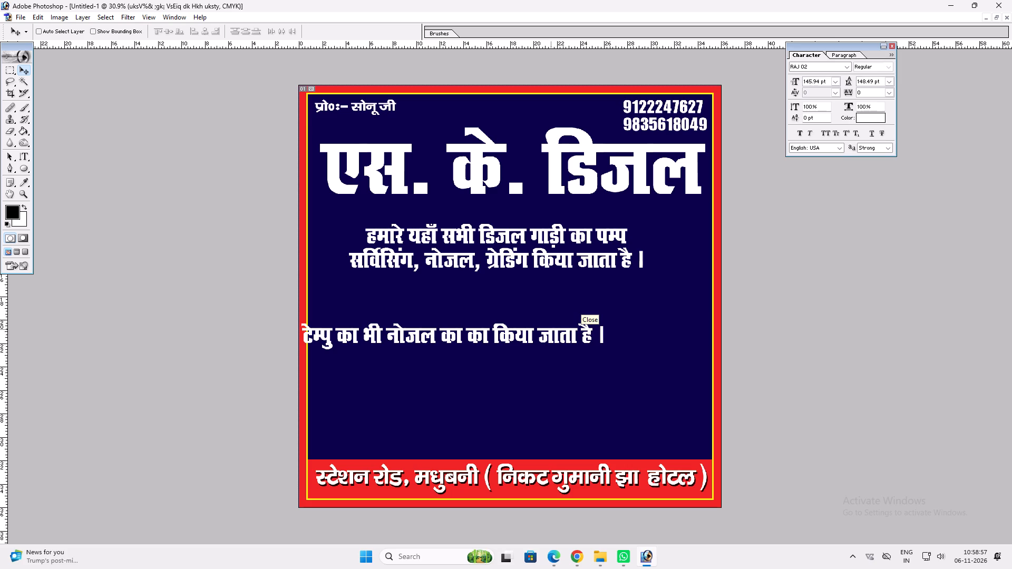
{"action": "left_click_drag", "start_coordinate": [565, 331], "coordinate": [654, 360], "text": "ctrl"}
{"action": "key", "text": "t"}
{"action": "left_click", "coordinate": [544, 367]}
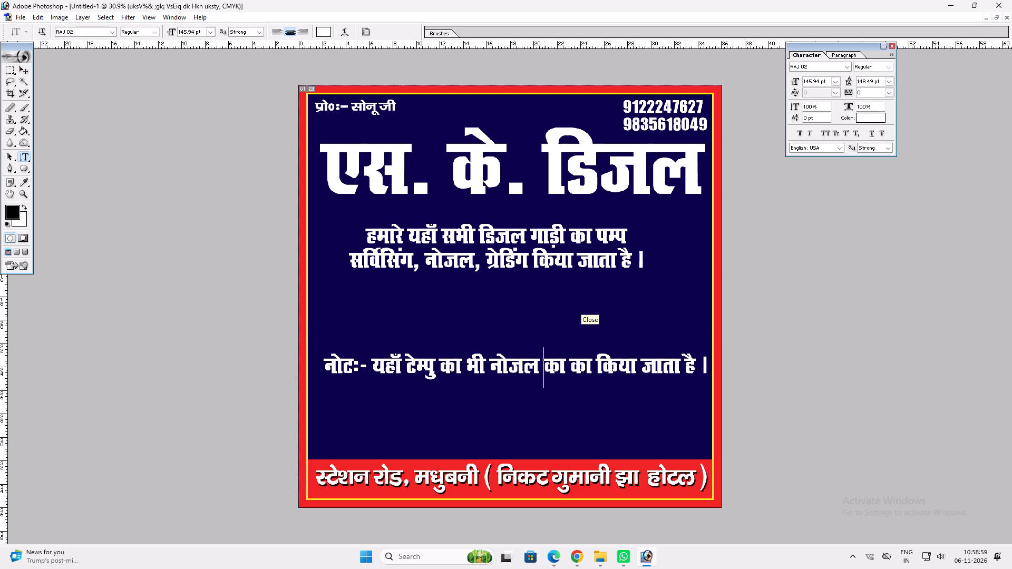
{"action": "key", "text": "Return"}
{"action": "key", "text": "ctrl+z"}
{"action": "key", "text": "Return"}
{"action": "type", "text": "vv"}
Move the note line down to just above the red address strip.
{"action": "left_click_drag", "start_coordinate": [531, 370], "coordinate": [527, 390]}
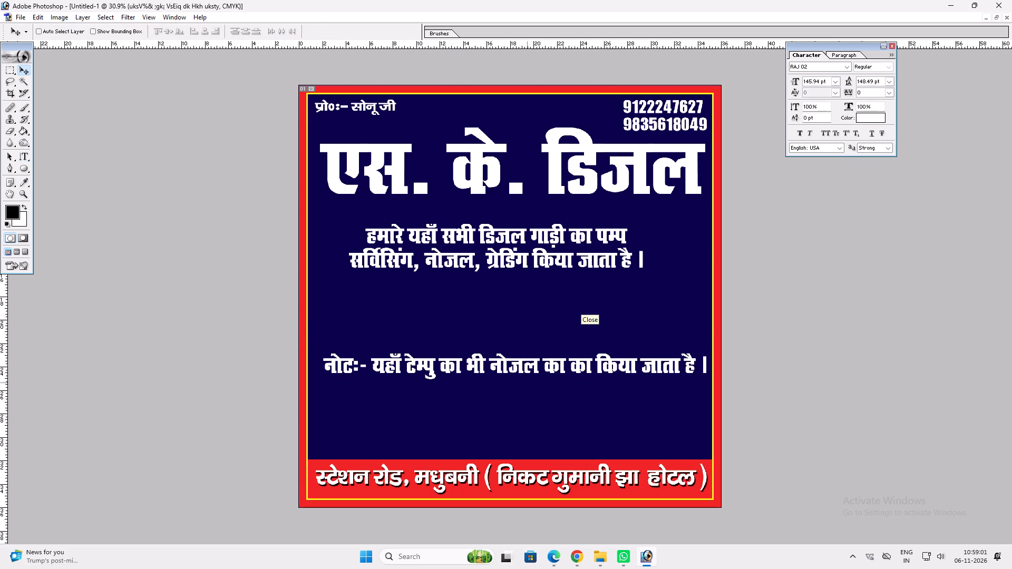
{"action": "left_click_drag", "start_coordinate": [527, 390], "coordinate": [524, 440]}
Add a Color Overlay to the note line in yellow, C 0, M 0, Y 100, K 0.
{"action": "key", "text": "alt+l"}
{"action": "key", "text": "alt+y"}
{"action": "key", "text": "n"}
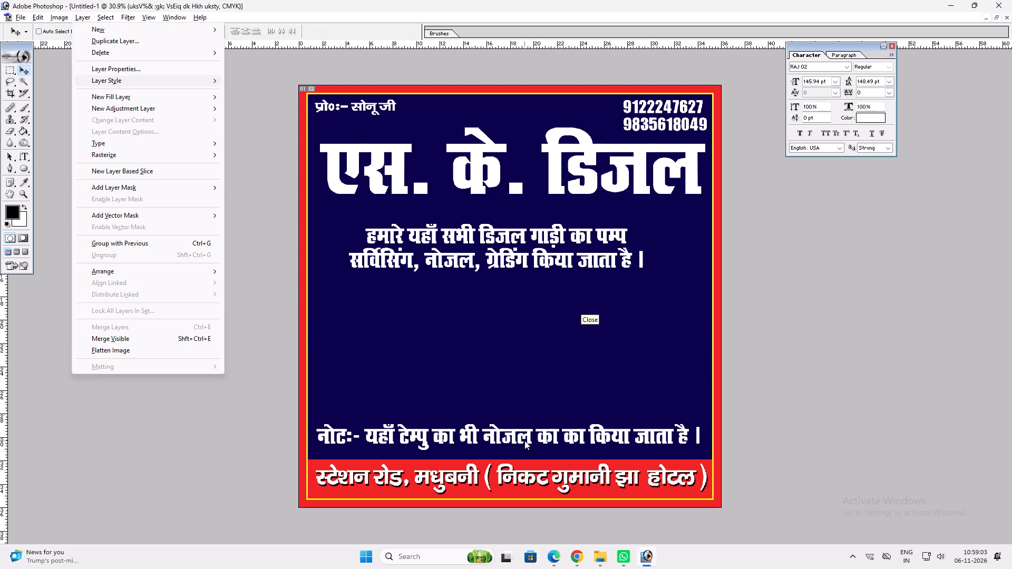
{"action": "left_click", "coordinate": [487, 263]}
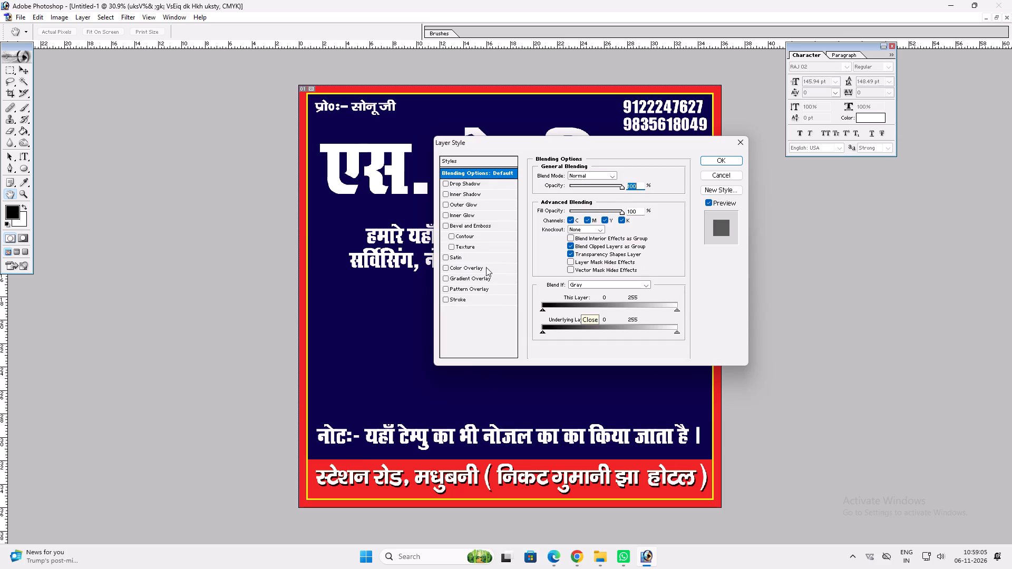
{"action": "left_click", "coordinate": [486, 269]}
{"action": "left_click", "coordinate": [628, 175]}
{"action": "key", "text": "Tab"}
{"action": "key", "text": "0"}
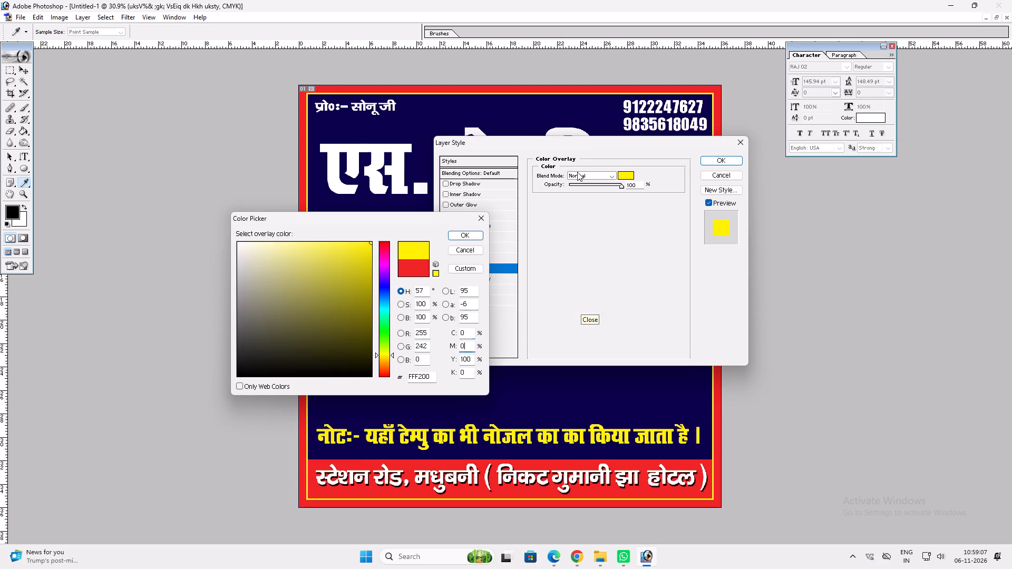
{"action": "key", "text": "Return"}
{"action": "key", "text": "Return"}
Make the note line slightly taller and centre it horizontally on the canvas.
{"action": "key", "text": "ctrl+t"}
{"action": "left_click_drag", "start_coordinate": [577, 449], "coordinate": [572, 450], "text": "shift"}
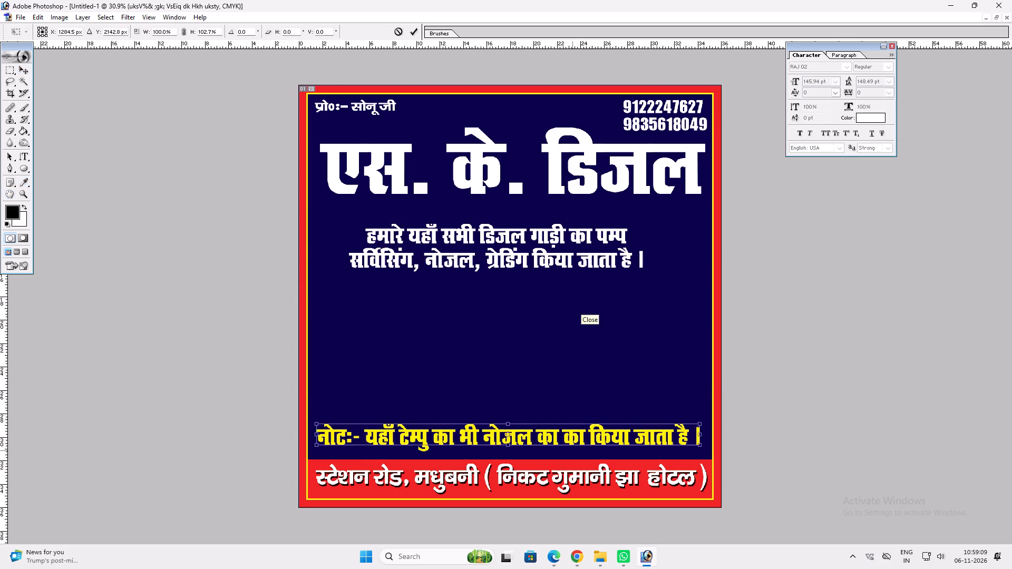
{"action": "left_click_drag", "start_coordinate": [572, 450], "coordinate": [571, 453], "text": "shift"}
{"action": "key", "text": "Return"}
{"action": "key", "text": "ctrl+a"}
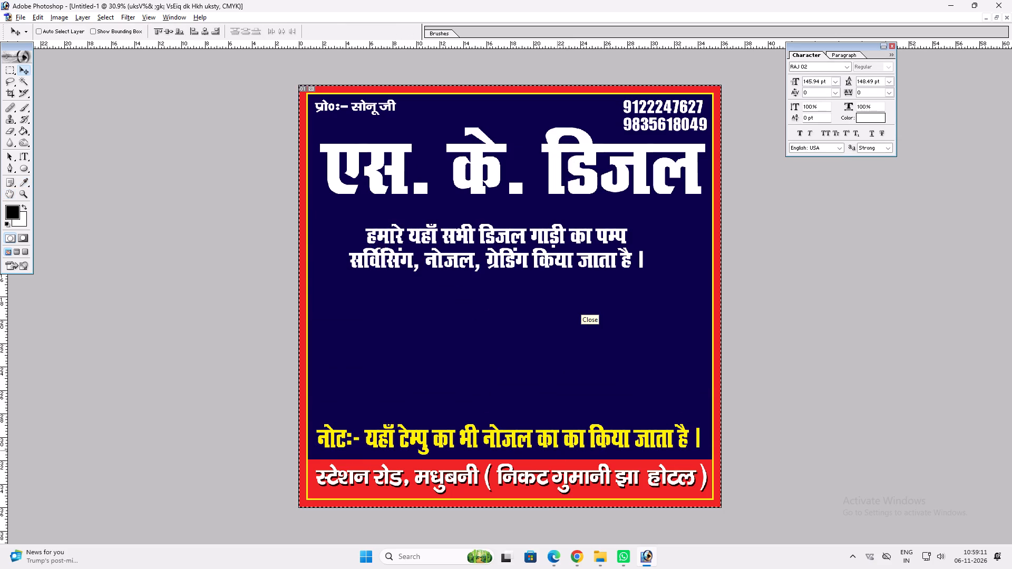
{"action": "key", "text": "alt+l"}
{"action": "key", "text": "alt+i"}
{"action": "key", "text": "h"}
{"action": "key", "text": "ctrl+d"}
Add a Drop Shadow to the note line with minimum size and a greater distance.
{"action": "key", "text": "alt+l"}
{"action": "type", "text": "xyd"}
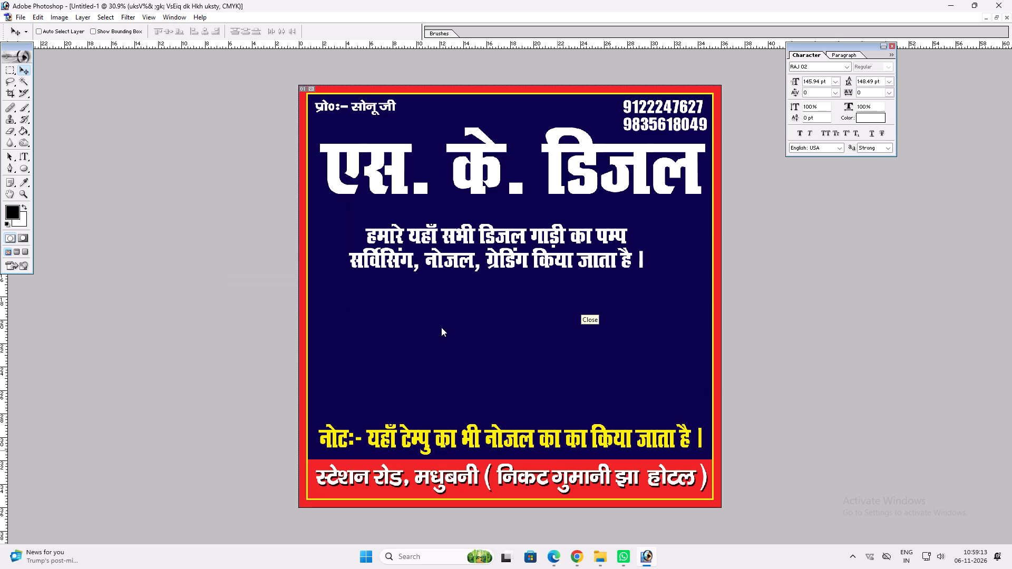
{"action": "left_click_drag", "start_coordinate": [572, 242], "coordinate": [565, 239]}
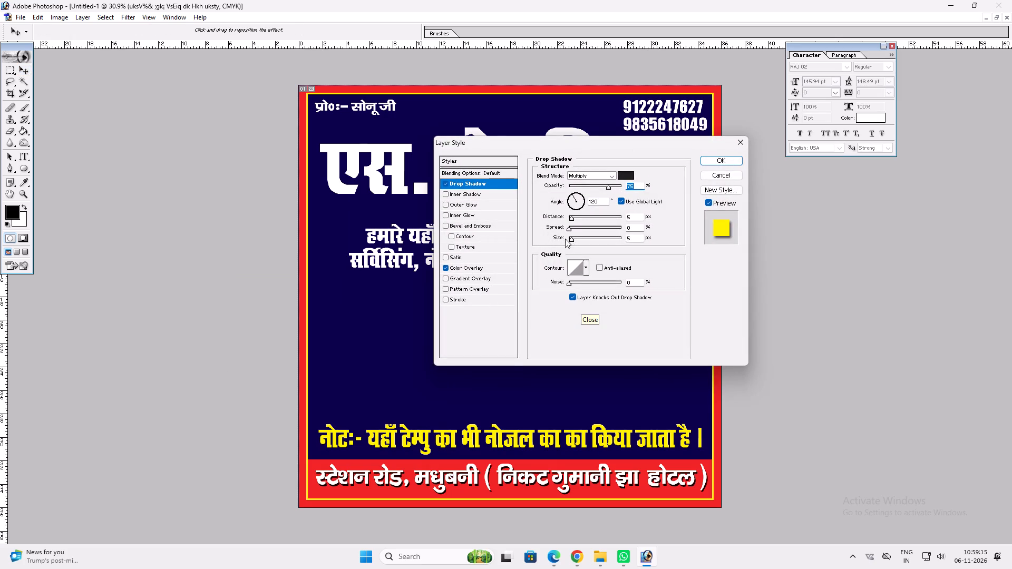
{"action": "left_click_drag", "start_coordinate": [565, 239], "coordinate": [559, 236]}
{"action": "left_click", "coordinate": [572, 217]}
{"action": "key", "text": "Return"}
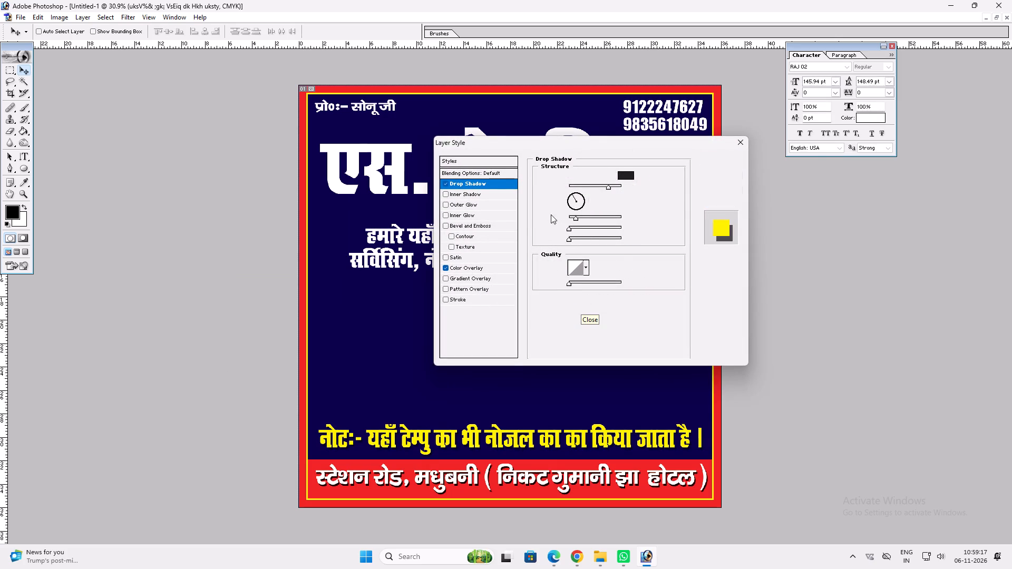
Widen the note line slightly towards the right edge of the yellow border.
{"action": "key", "text": "ctrl+t"}
{"action": "left_click", "coordinate": [708, 435], "text": "shift"}
{"action": "left_click", "coordinate": [703, 435], "text": "shift"}
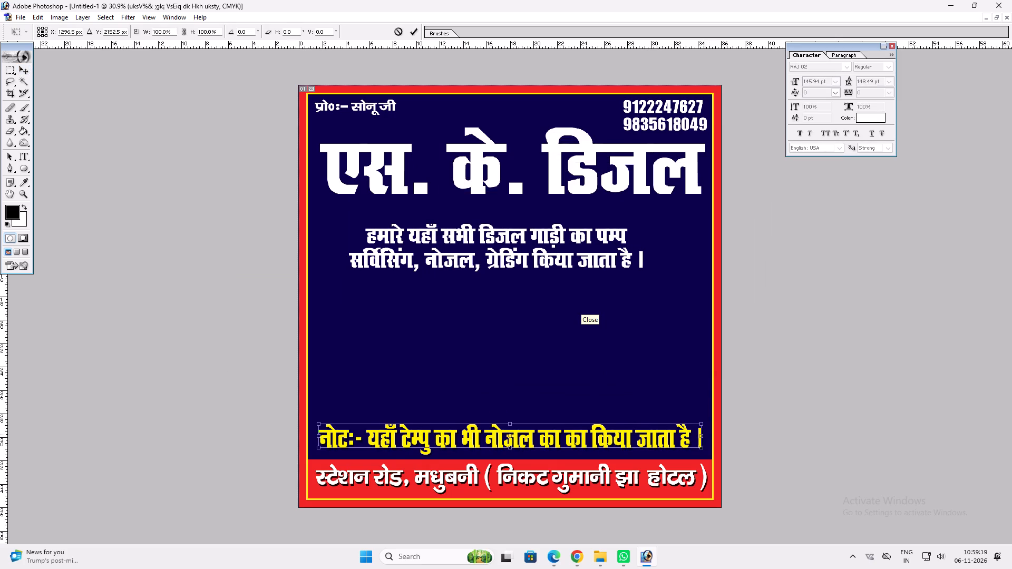
{"action": "key", "text": "Return"}
Increase the height of the headline एस. के. डिजल to about 540 pt and move it slightly down.
{"action": "key", "text": "v"}
{"action": "key", "text": "space"}
{"action": "left_click_drag", "start_coordinate": [551, 269], "coordinate": [551, 308]}
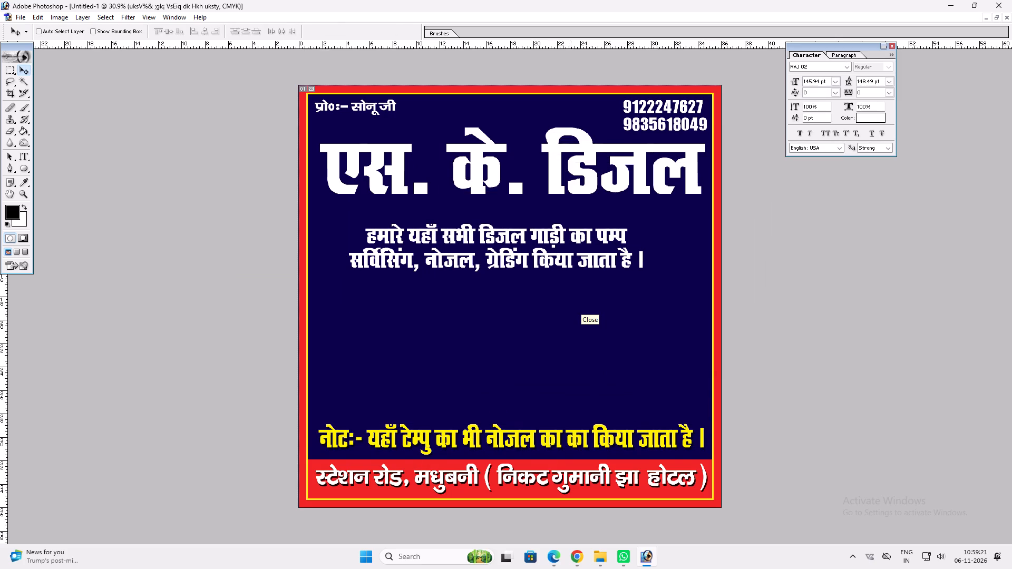
{"action": "left_click", "coordinate": [552, 171], "text": "ctrl"}
{"action": "key", "text": "ctrl+t"}
{"action": "left_click_drag", "start_coordinate": [584, 193], "coordinate": [580, 200], "text": "shift"}
{"action": "key", "text": "Return"}
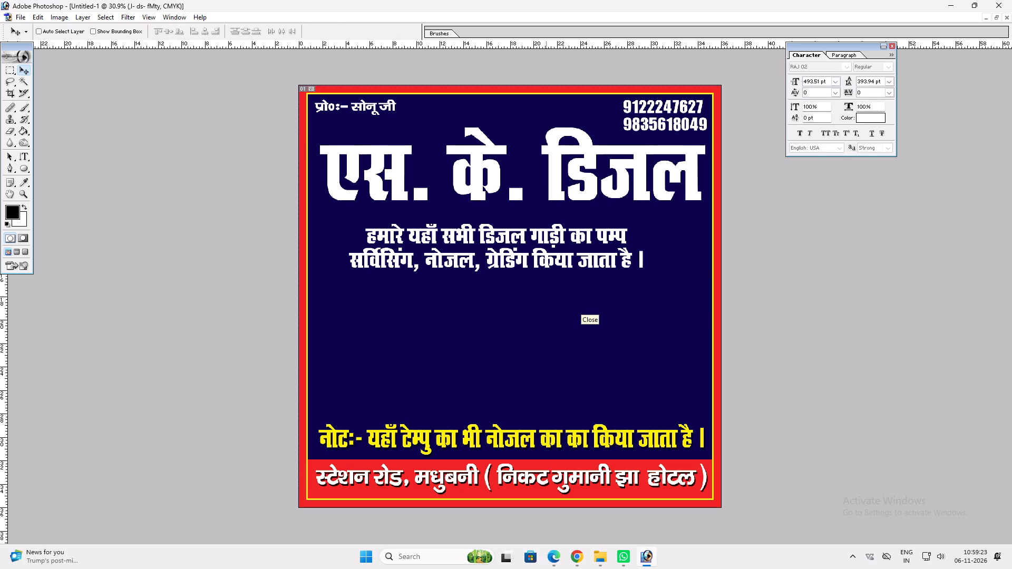
{"action": "left_click_drag", "start_coordinate": [541, 198], "coordinate": [540, 208], "text": "shift"}
{"action": "key", "text": "ctrl+t"}
{"action": "key", "text": "Return"}
Change the font of the whole headline to RAJ 52 Extrabold.
{"action": "key", "text": "t"}
{"action": "left_click", "coordinate": [537, 210]}
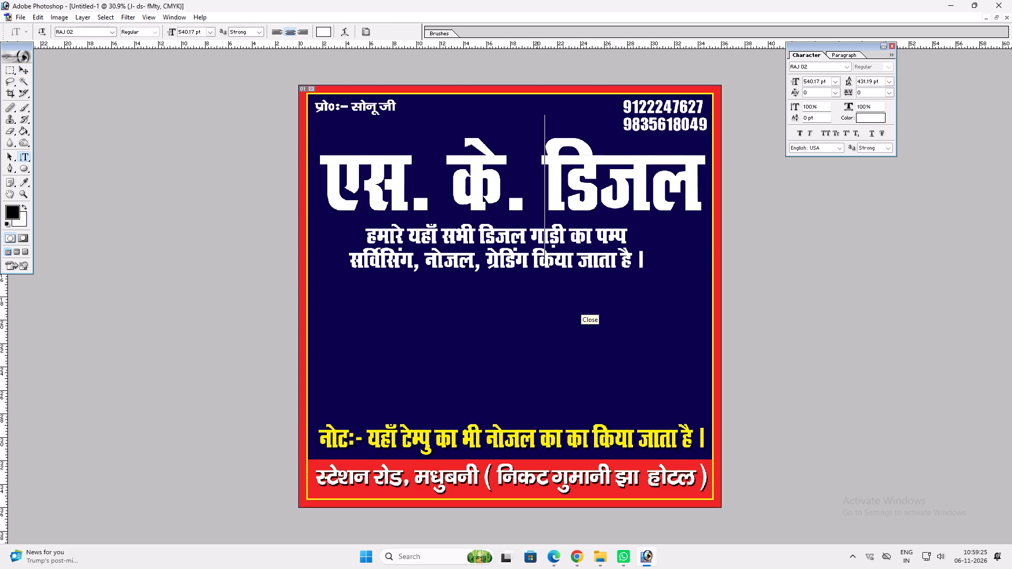
{"action": "key", "text": "ctrl+a"}
{"action": "left_click", "coordinate": [79, 28], "text": "ctrl"}
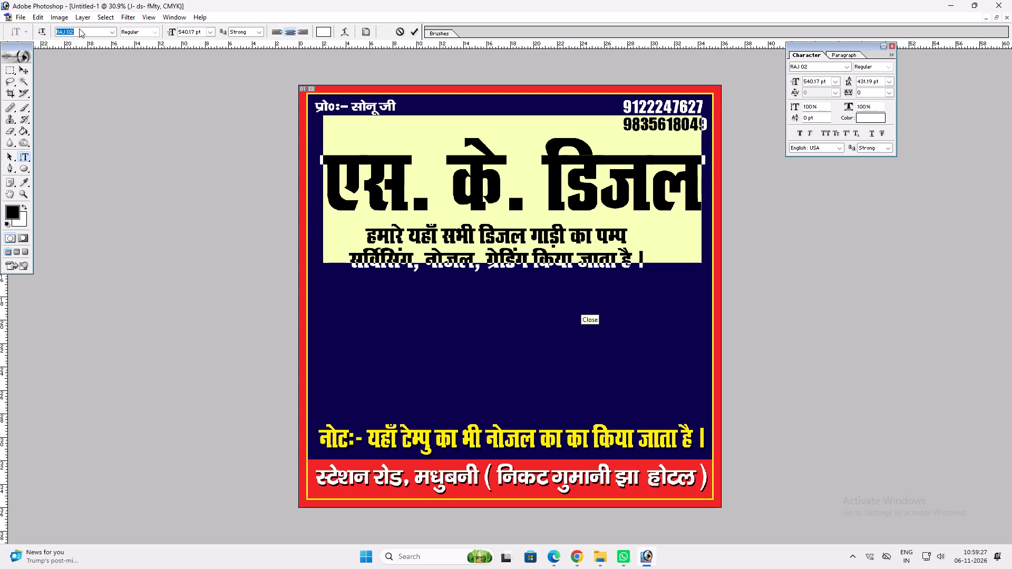
{"action": "key", "text": "Down"}
{"action": "key", "text": "Down"}
{"action": "key", "text": "Down"}
{"action": "key", "text": "Down"}
{"action": "key", "text": "Down"}
{"action": "key", "text": "Down"}
{"action": "key", "text": "Down"}
{"action": "key", "text": "Down"}
{"action": "key", "text": "Down"}
{"action": "key", "text": "Down"}
{"action": "key", "text": "Down"}
{"action": "key", "text": "Down"}
{"action": "key", "text": "Down"}
{"action": "key", "text": "Down"}
{"action": "key", "text": "Down"}
{"action": "key", "text": "Down"}
{"action": "key", "text": "Down"}
{"action": "key", "text": "Down"}
{"action": "key", "text": "Down"}
{"action": "key", "text": "Down"}
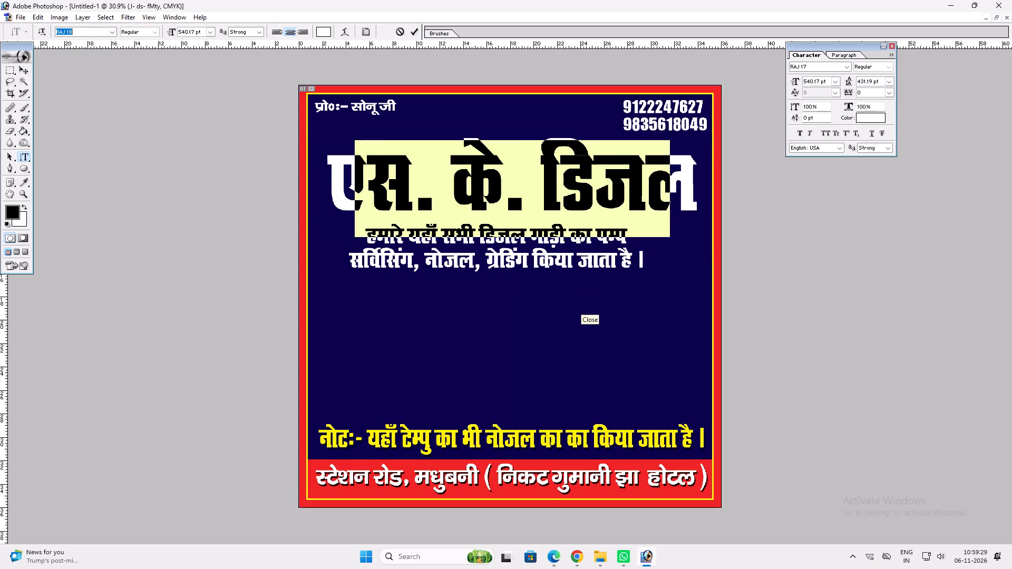
{"action": "key", "text": "Up"}
{"action": "key", "text": "Up"}
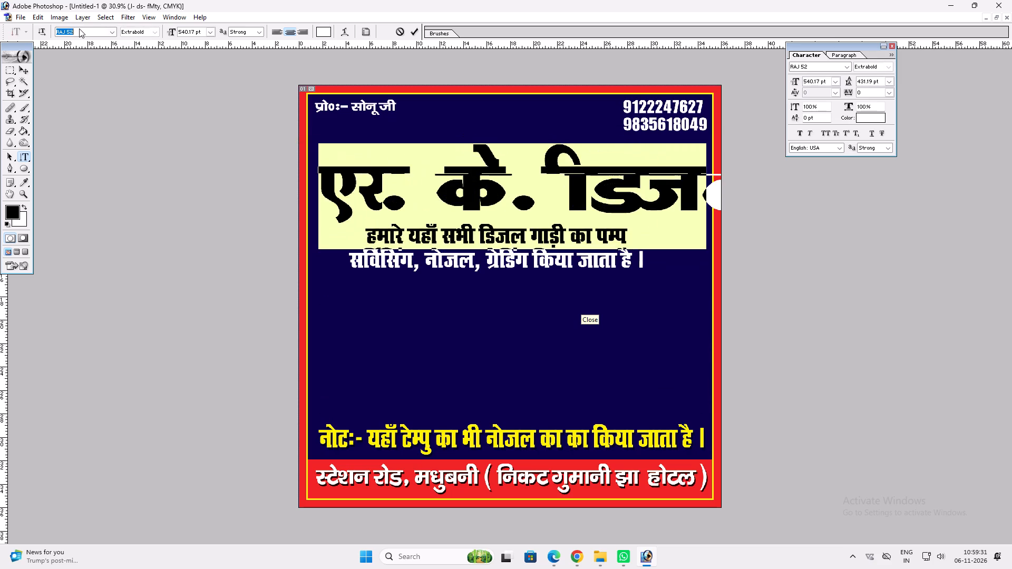
{"action": "key", "text": "Up"}
{"action": "key", "text": "Down"}
{"action": "key", "text": "Return"}
{"action": "key", "text": "Return"}
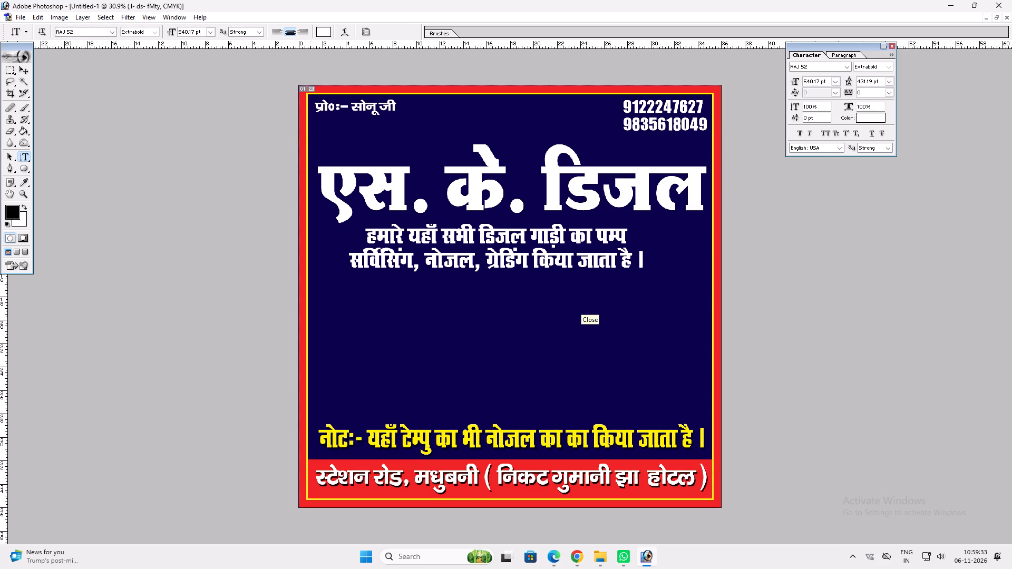
Stretch the headline upward to about 683 pt, narrow it to 99.5% width and extend its bottom slightly.
{"action": "key", "text": "ctrl+t"}
{"action": "left_click_drag", "start_coordinate": [616, 146], "coordinate": [612, 129], "text": "shift"}
{"action": "key", "text": "Return"}
{"action": "key", "text": "v"}
{"action": "key", "text": "ctrl+t"}
{"action": "left_click", "coordinate": [704, 173], "text": "shift"}
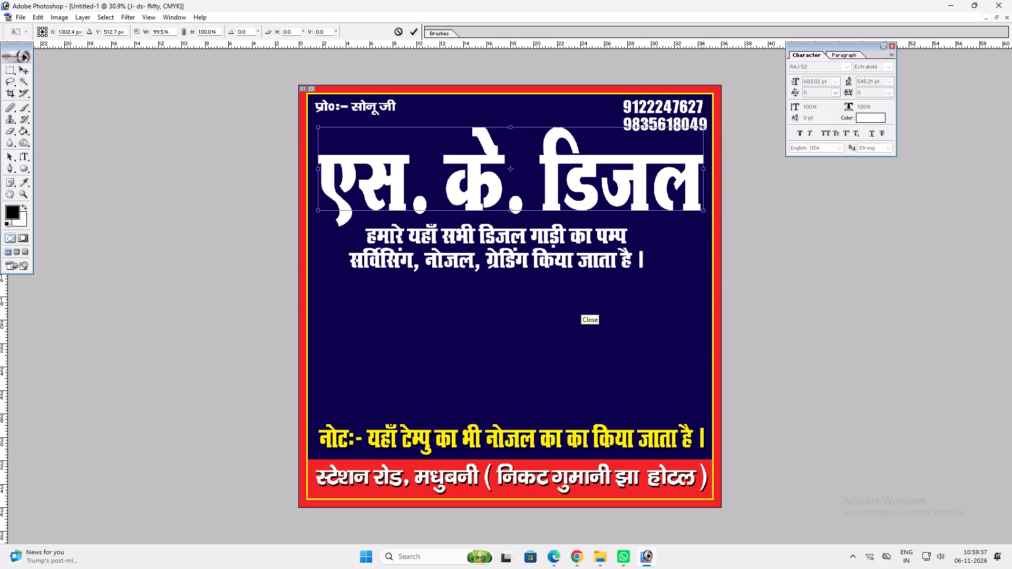
{"action": "left_click_drag", "start_coordinate": [666, 207], "coordinate": [665, 212], "text": "shift"}
{"action": "key", "text": "Return"}
{"action": "key", "text": "v"}
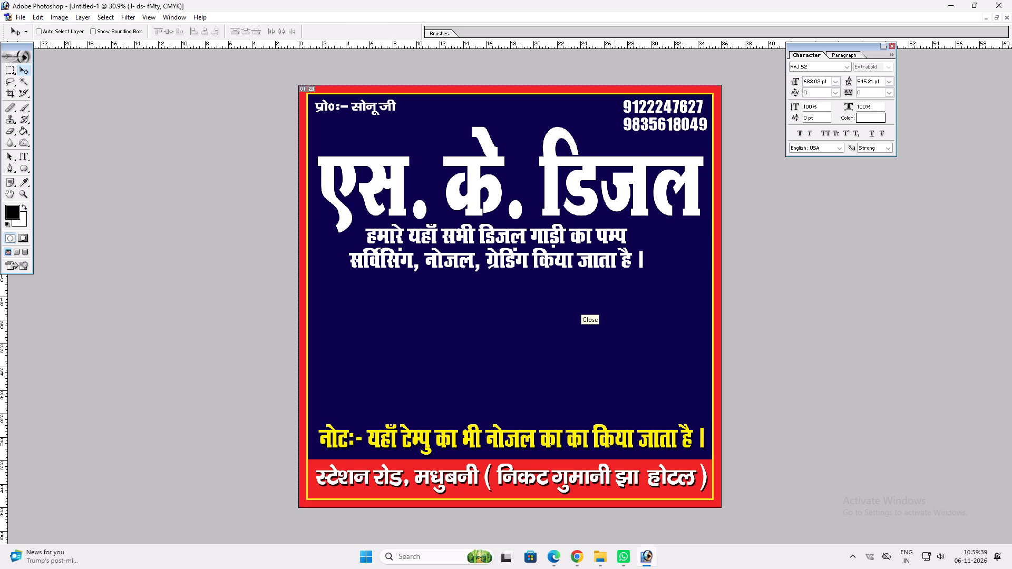
Add a Gradient Overlay to the headline and set its black stop to yellow, C 0, M 0, Y 100, K 0.
{"action": "type", "text": "lyg"}
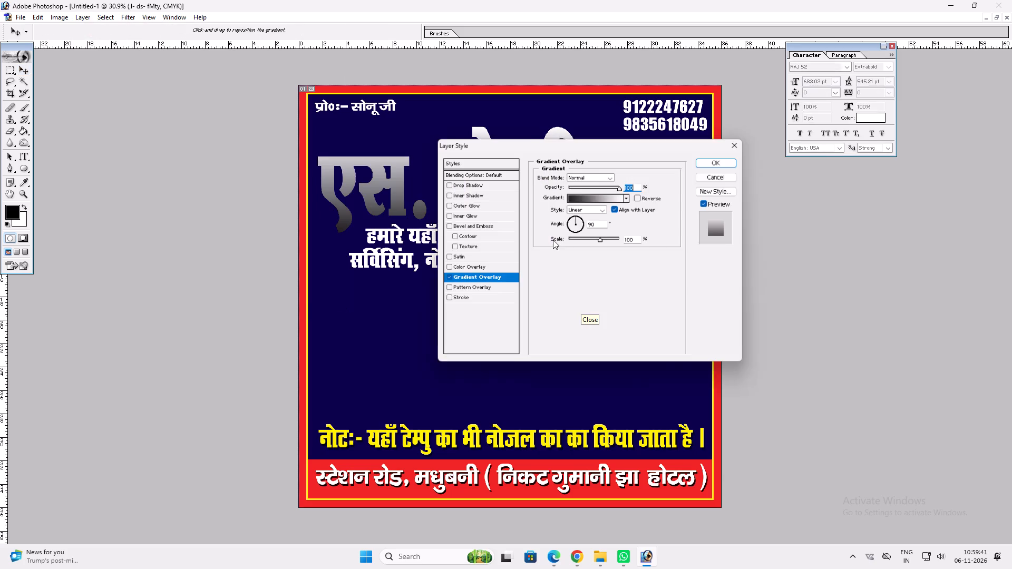
{"action": "left_click", "coordinate": [580, 202]}
{"action": "left_click", "coordinate": [580, 197]}
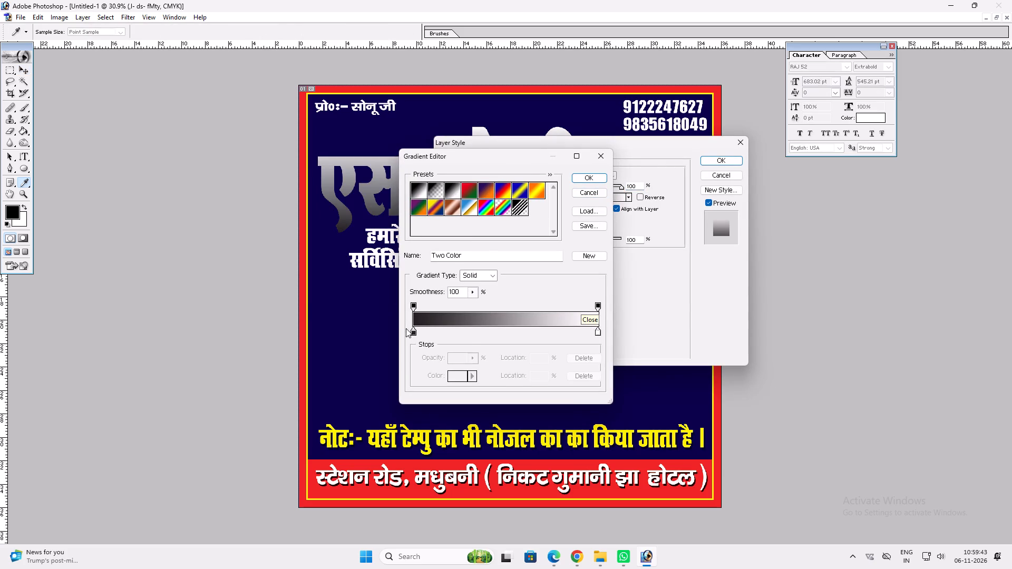
{"action": "left_click_drag", "start_coordinate": [413, 331], "coordinate": [471, 344]}
{"action": "left_click", "coordinate": [460, 374]}
{"action": "key", "text": "Tab"}
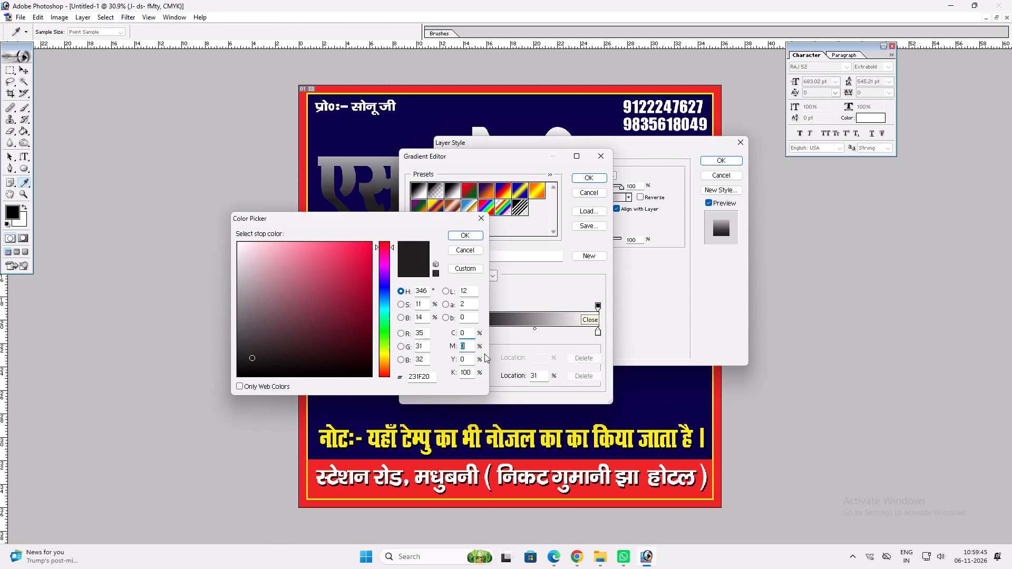
{"action": "type", "text": "100"}
{"action": "key", "text": "Tab"}
{"action": "type", "text": "100"}
{"action": "key", "text": "Tab"}
{"action": "key", "text": "0"}
{"action": "key", "text": "shift+Tab"}
{"action": "key", "text": "shift+Tab"}
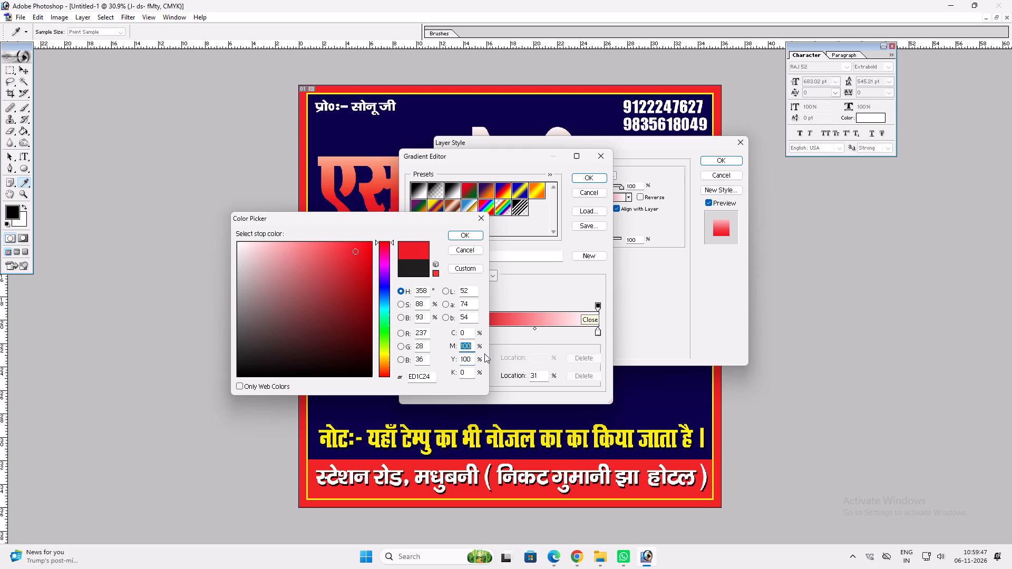
{"action": "key", "text": "0"}
{"action": "key", "text": "Return"}
Move the gradient's yellow stop to 17% and its white stop to just past the middle, and accept the gradient.
{"action": "left_click_drag", "start_coordinate": [597, 332], "coordinate": [588, 333]}
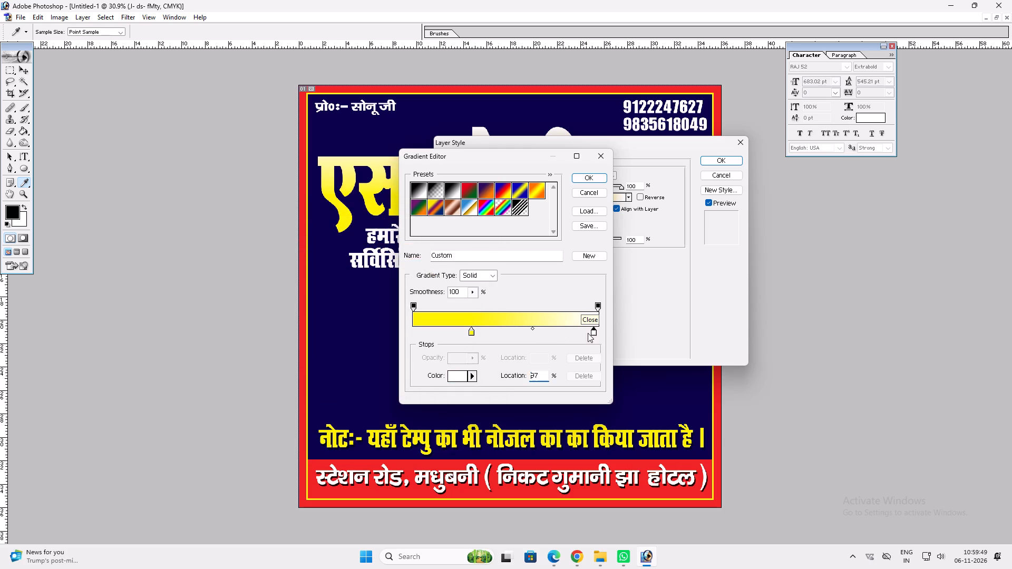
{"action": "left_click_drag", "start_coordinate": [588, 333], "coordinate": [536, 333]}
{"action": "left_click_drag", "start_coordinate": [470, 332], "coordinate": [444, 328]}
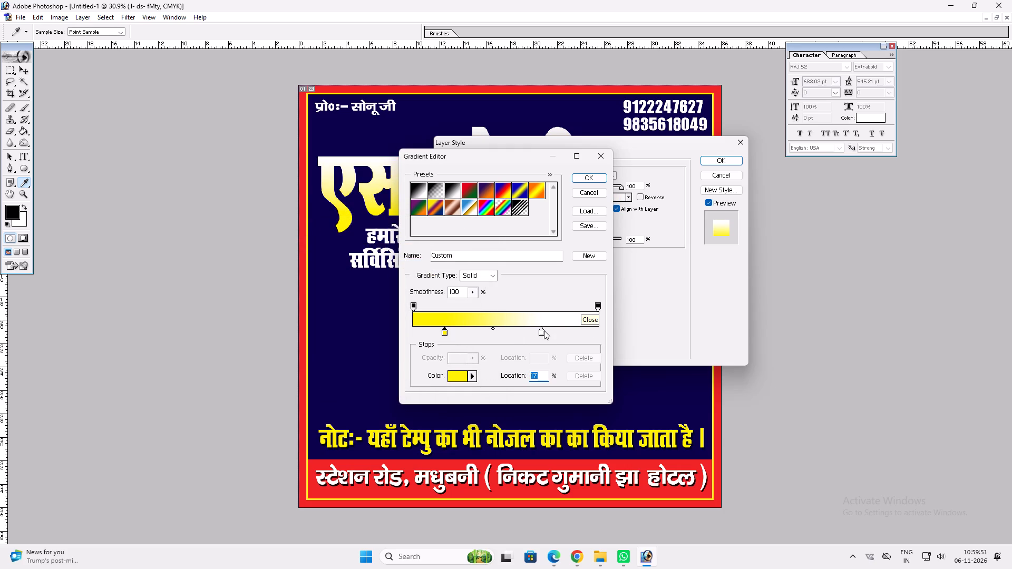
{"action": "left_click_drag", "start_coordinate": [541, 334], "coordinate": [521, 329]}
{"action": "key", "text": "Return"}
Add a black outside Stroke to the headline and increase its size.
{"action": "left_click", "coordinate": [463, 296]}
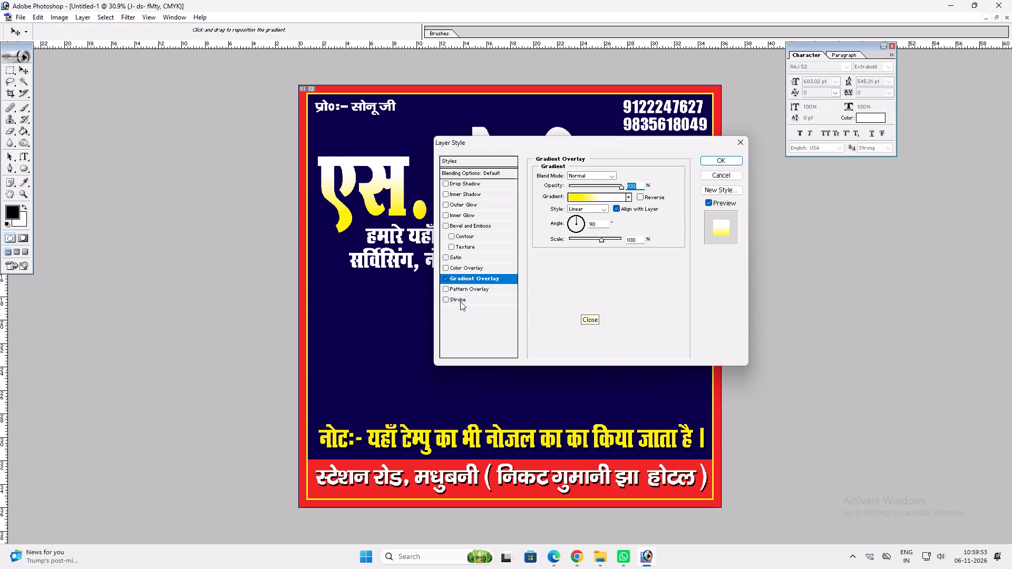
{"action": "left_click", "coordinate": [460, 301]}
{"action": "left_click", "coordinate": [563, 237]}
{"action": "left_click_drag", "start_coordinate": [322, 287], "coordinate": [576, 416]}
{"action": "key", "text": "Return"}
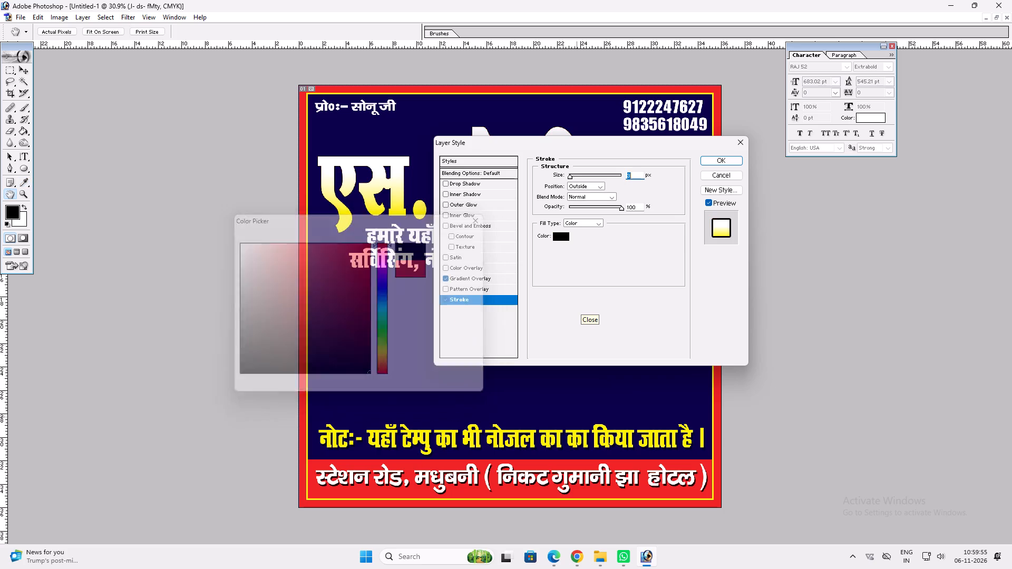
{"action": "scroll", "coordinate": [604, 388], "scroll_direction": "up", "scroll_amount": 10}
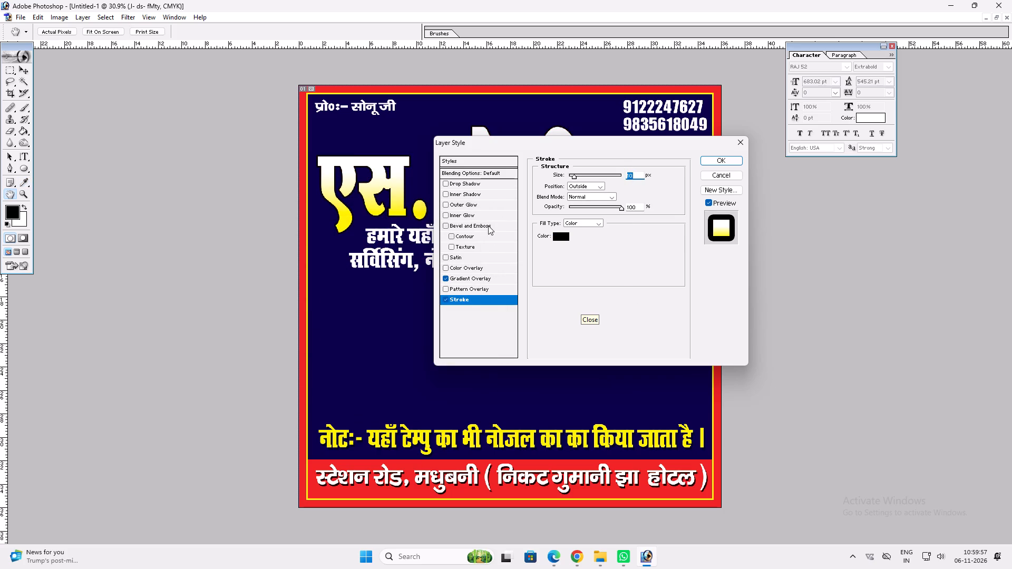
Add a Bevel and Emboss to the headline with the Chisel Hard technique and a size of 24 px.
{"action": "left_click", "coordinate": [488, 225]}
{"action": "left_click", "coordinate": [601, 184]}
{"action": "left_click", "coordinate": [598, 198]}
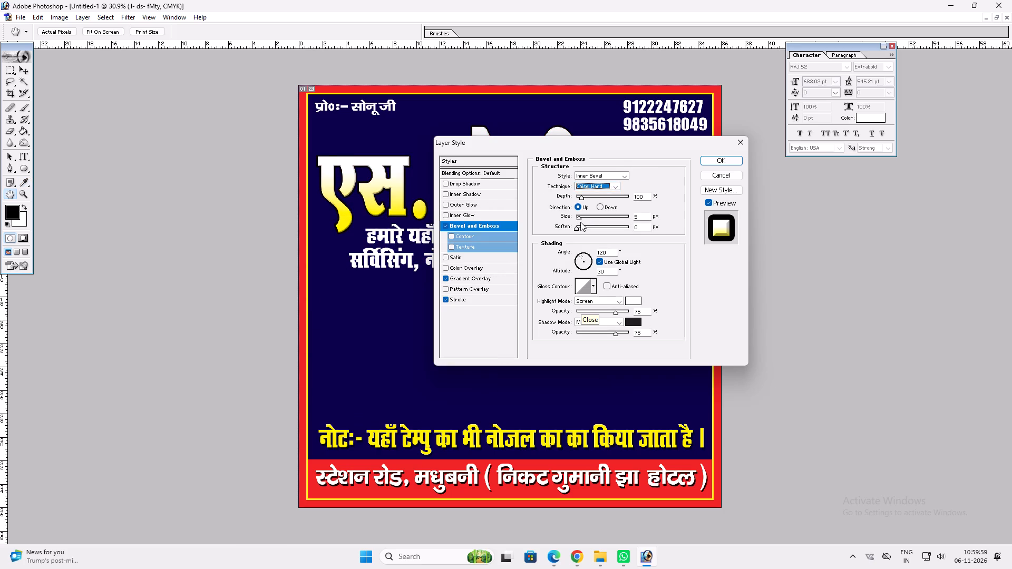
{"action": "left_click", "coordinate": [581, 218]}
Enable the bevel's Contour, raise its range to the maximum and choose the sixth contour preset.
{"action": "left_click", "coordinate": [481, 237]}
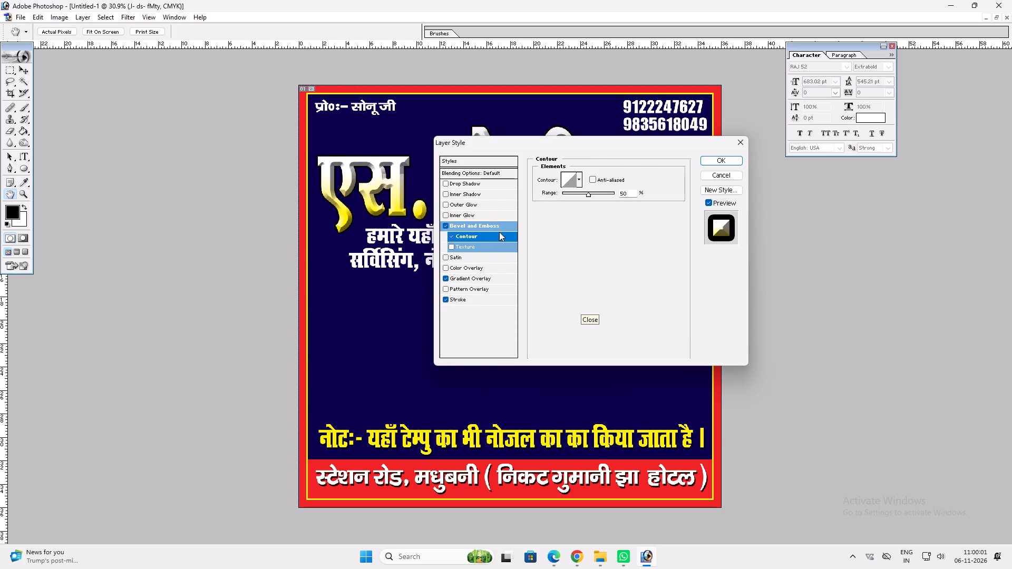
{"action": "left_click_drag", "start_coordinate": [589, 197], "coordinate": [630, 188]}
{"action": "left_click", "coordinate": [579, 184]}
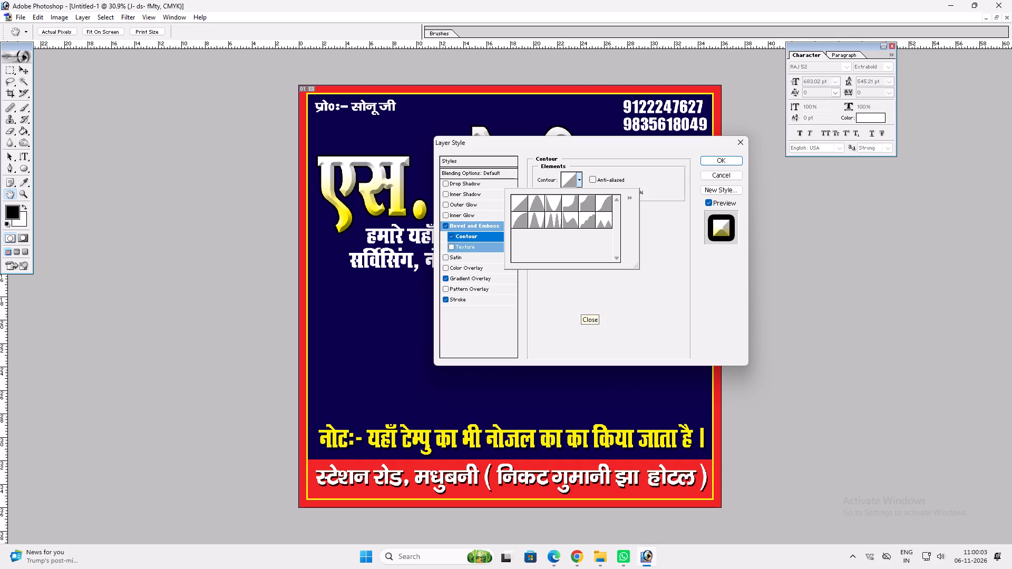
{"action": "left_click", "coordinate": [603, 202]}
Set the headline's bevel size to 13 px.
{"action": "double_click", "coordinate": [487, 222]}
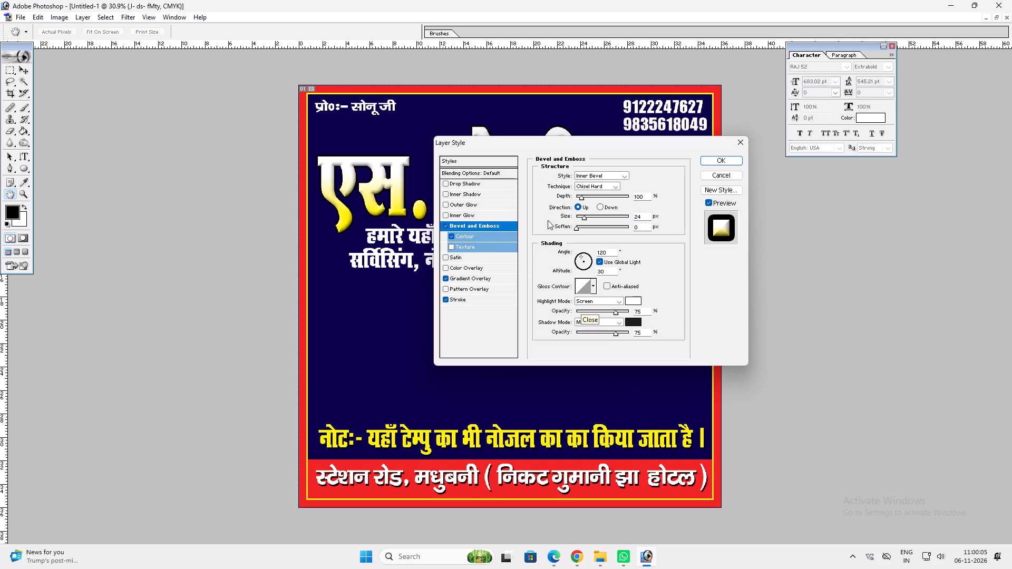
{"action": "left_click", "coordinate": [580, 214]}
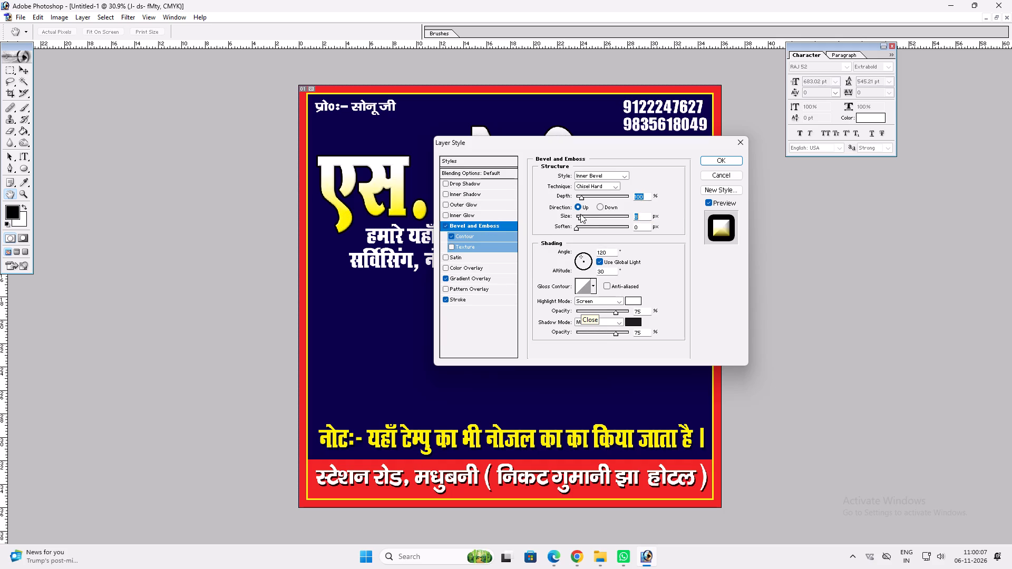
Set the bevel's highlight and shadow colours to cyan, with C 100 and K 0.
{"action": "left_click", "coordinate": [635, 301]}
{"action": "type", "text": "100"}
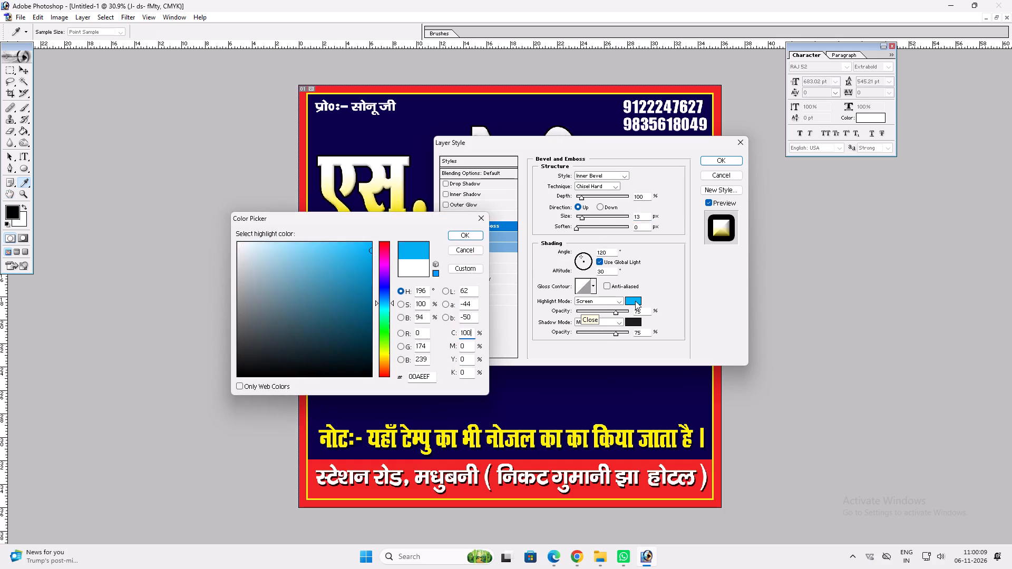
{"action": "key", "text": "Return"}
{"action": "left_click", "coordinate": [629, 324]}
{"action": "type", "text": "100"}
{"action": "key", "text": "Tab"}
{"action": "key", "text": "Tab"}
{"action": "key", "text": "Tab"}
{"action": "key", "text": "0"}
{"action": "key", "text": "Return"}
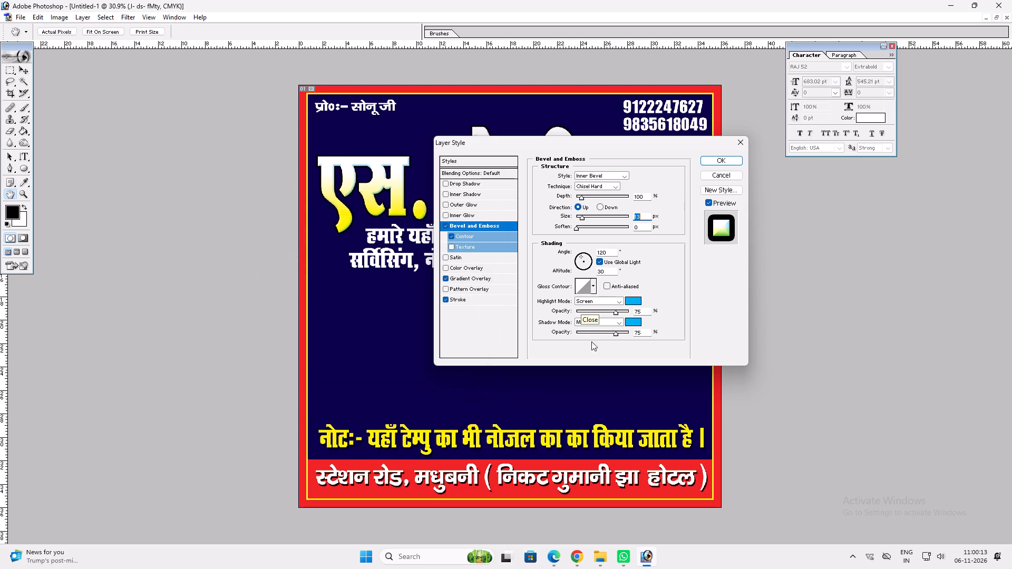
Lower the headline bevel's shadow opacity to 55% and reduce its highlight opacity slightly.
{"action": "left_click_drag", "start_coordinate": [612, 335], "coordinate": [605, 336]}
{"action": "left_click", "coordinate": [617, 312]}
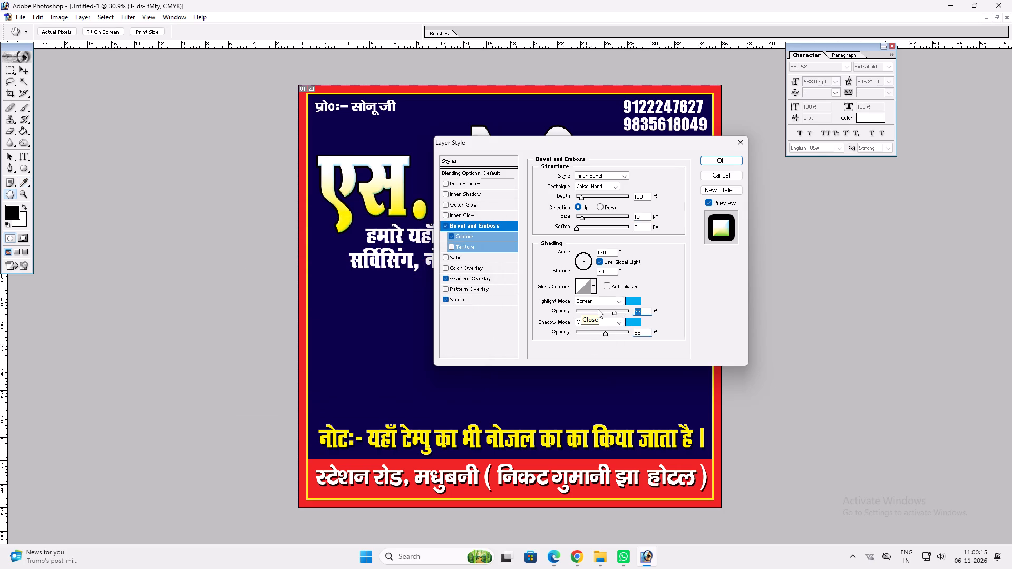
{"action": "key", "text": "Return"}
{"action": "key", "text": "Return"}
Duplicate the headline, rasterize the copy and apply a Motion Blur at a 53° angle with the distance reduced below 90 pixels.
{"action": "key", "text": "ctrl+j"}
{"action": "key", "text": "alt+t"}
{"action": "type", "text": "bm"}
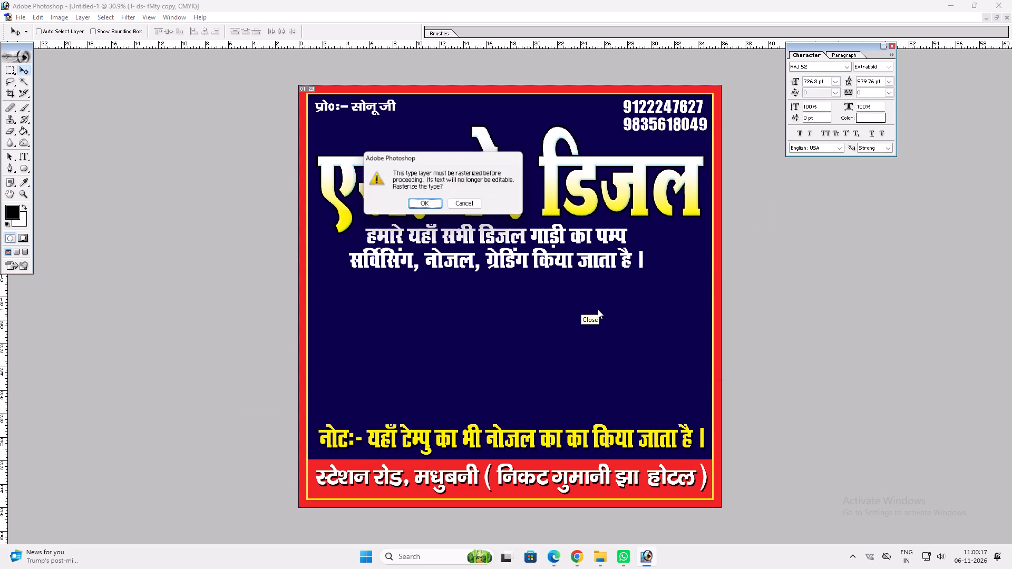
{"action": "key", "text": "Return"}
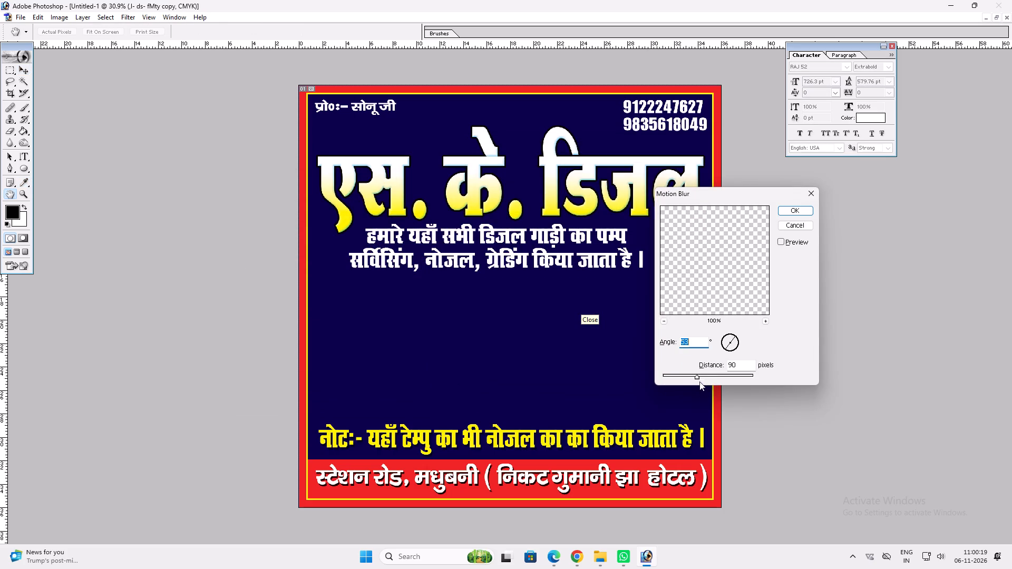
{"action": "left_click_drag", "start_coordinate": [694, 375], "coordinate": [689, 375]}
{"action": "key", "text": "Return"}
Send the blurred copy behind the headline and offset it slightly down and left as a 3D extrusion.
{"action": "key", "text": "ctrl+bracketleft"}
{"action": "key", "text": "v"}
{"action": "left_click_drag", "start_coordinate": [666, 325], "coordinate": [665, 326]}
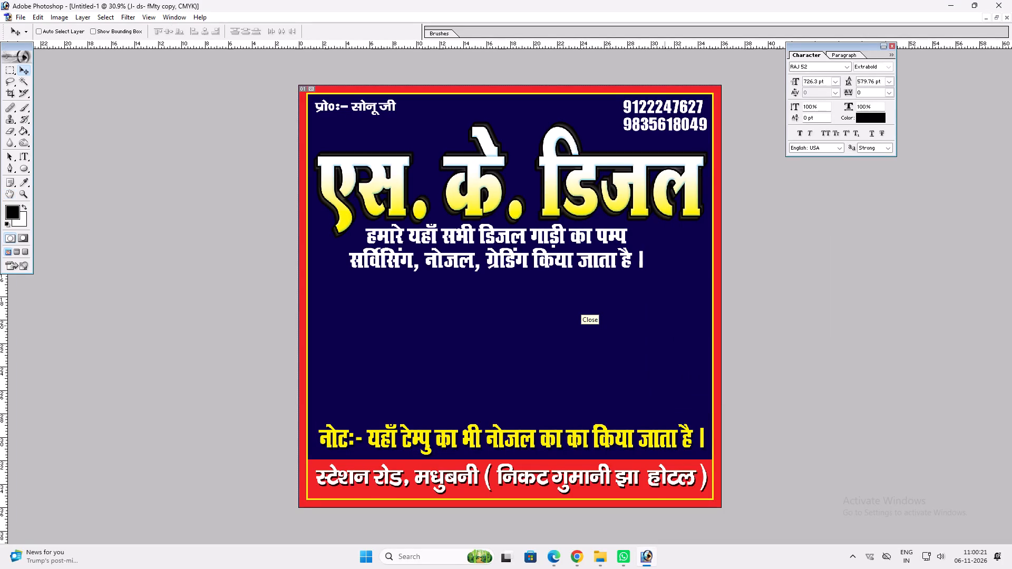
{"action": "left_click_drag", "start_coordinate": [665, 326], "coordinate": [661, 327]}
Add a Color Overlay to the headline's back copy in blue, with C 100, M 100 and Y 0.
{"action": "key", "text": "alt+l"}
{"action": "key", "text": "alt+y"}
{"action": "key", "text": "n"}
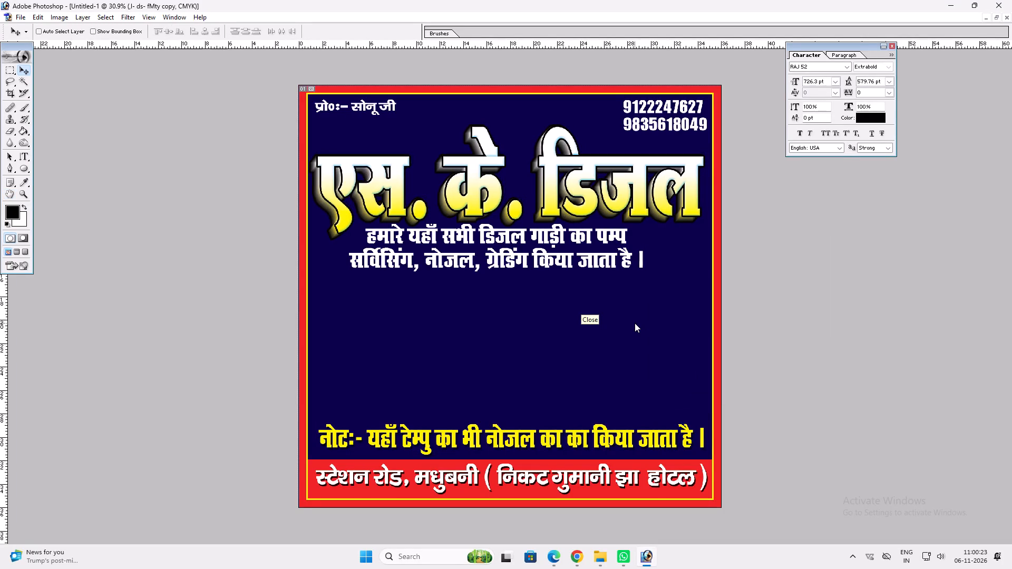
{"action": "left_click", "coordinate": [476, 268]}
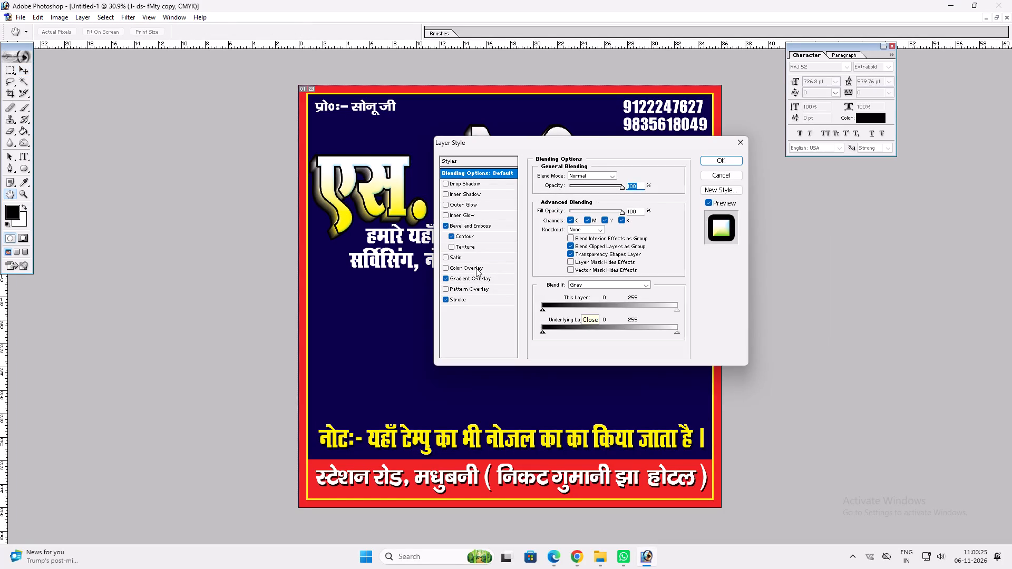
{"action": "left_click", "coordinate": [628, 176]}
{"action": "type", "text": "100"}
{"action": "key", "text": "Tab"}
{"action": "type", "text": "100"}
{"action": "key", "text": "Tab"}
{"action": "key", "text": "0"}
{"action": "key", "text": "Return"}
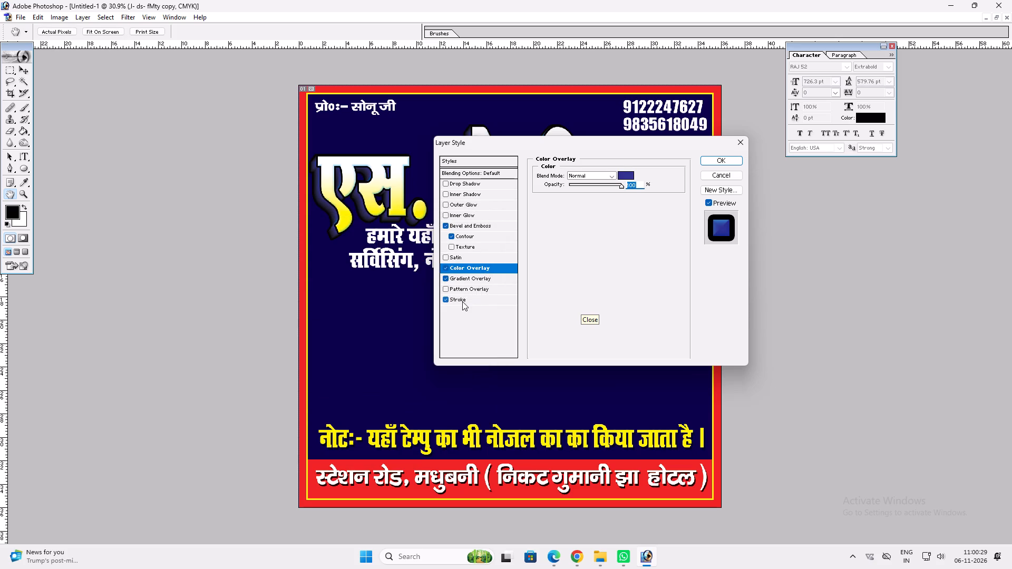
Set the back copy's stroke colour to cyan, with C 100, M 0, Y 0 and K 0, and reduce its size slightly.
{"action": "left_click", "coordinate": [462, 301]}
{"action": "left_click", "coordinate": [563, 237]}
{"action": "type", "text": "100"}
{"action": "key", "text": "Tab"}
{"action": "key", "text": "0"}
{"action": "key", "text": "Tab"}
{"action": "key", "text": "0"}
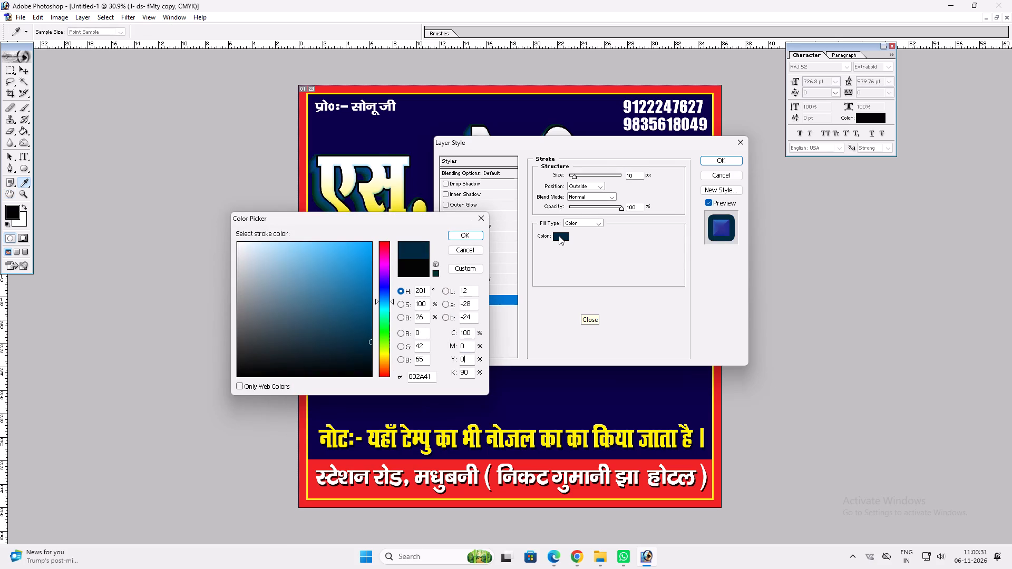
{"action": "key", "text": "Tab"}
{"action": "key", "text": "0"}
{"action": "key", "text": "Return"}
{"action": "scroll", "coordinate": [627, 234], "scroll_direction": "down", "scroll_amount": 2}
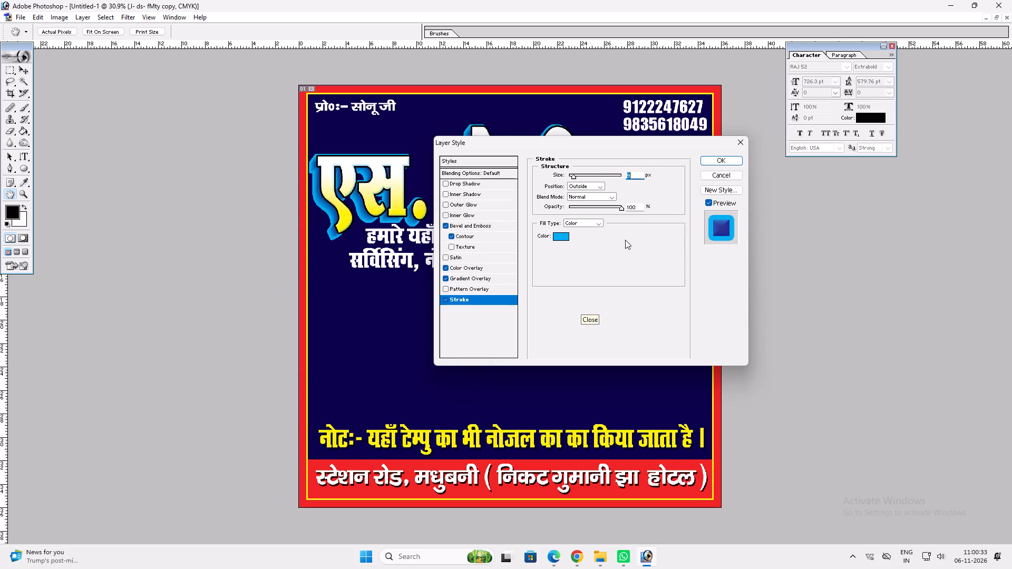
{"action": "scroll", "coordinate": [614, 261], "scroll_direction": "down", "scroll_amount": 1}
Switch off the bevel's Contour on the headline's back copy and apply the layer style.
{"action": "left_click", "coordinate": [452, 237]}
{"action": "left_click", "coordinate": [449, 227]}
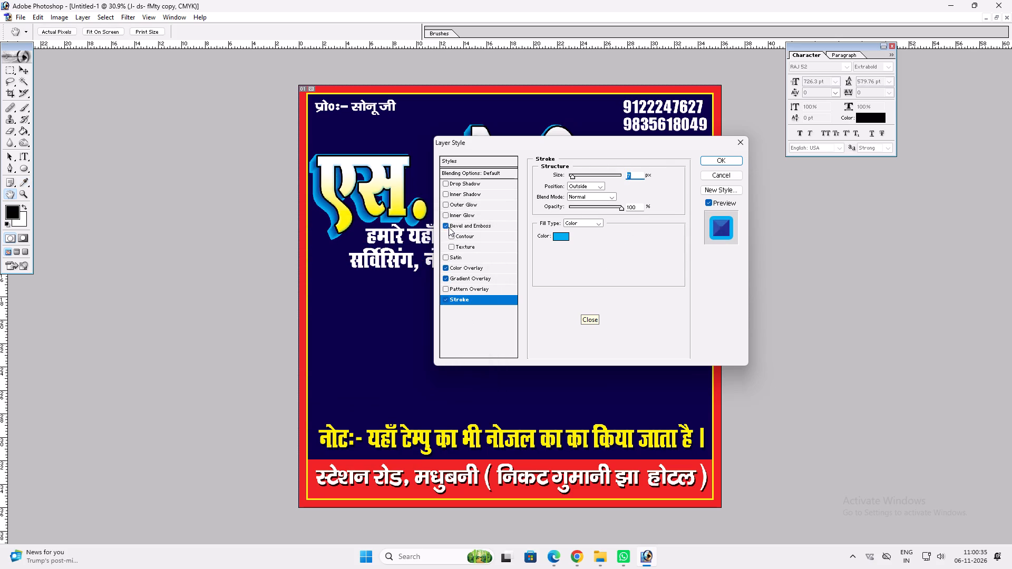
{"action": "key", "text": "Return"}
{"action": "key", "text": "v"}
{"action": "left_click", "coordinate": [585, 272]}
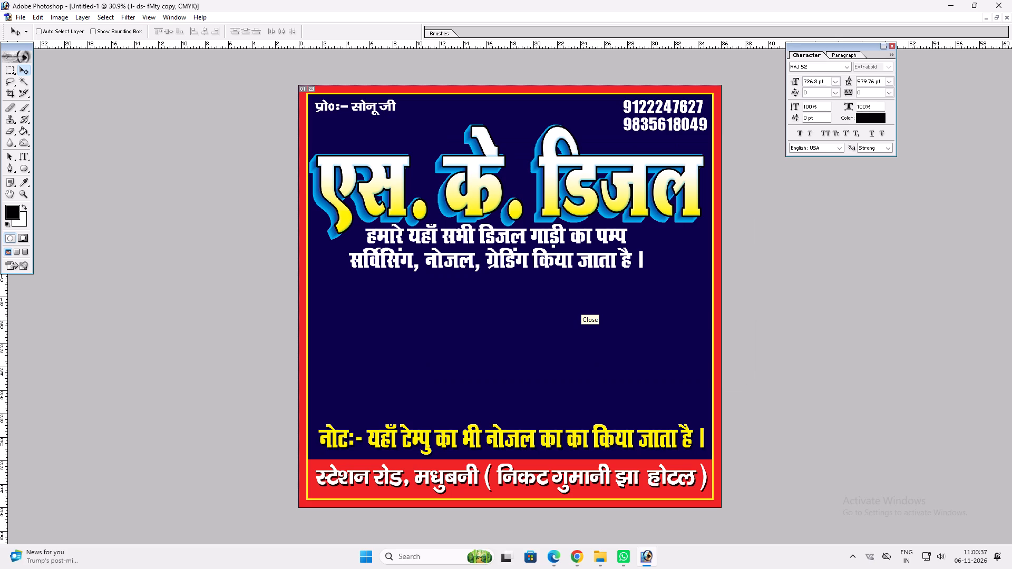
Narrow the headline together with its back copy slightly from the left side, clear of the yellow border line.
{"action": "right_click", "coordinate": [549, 199], "text": "ctrl+shift"}
{"action": "left_click_drag", "start_coordinate": [559, 203], "coordinate": [564, 204], "text": "ctrl+shift"}
{"action": "key", "text": "ctrl+t"}
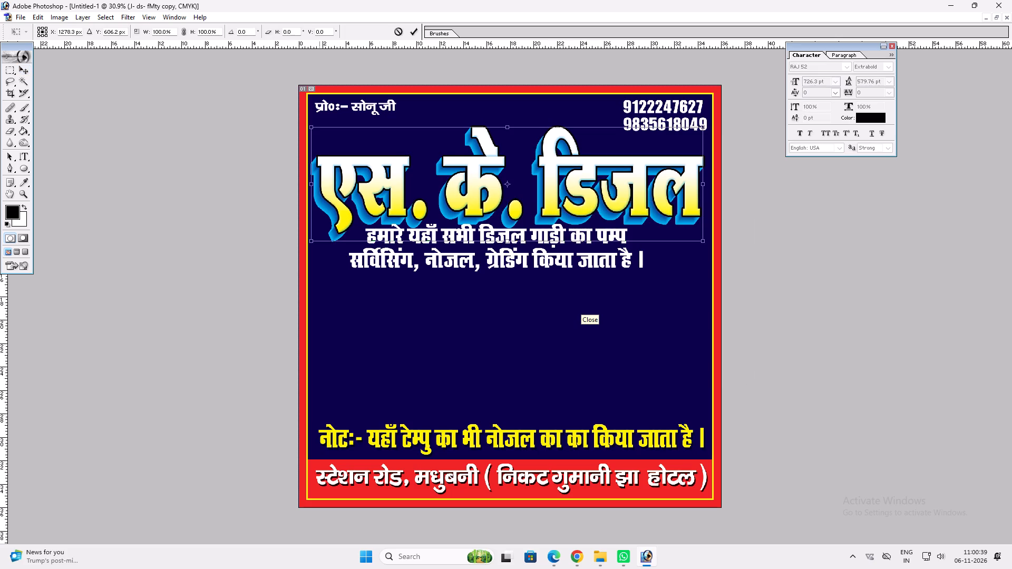
{"action": "left_click_drag", "start_coordinate": [313, 185], "coordinate": [321, 184], "text": "shift"}
{"action": "key", "text": "Return"}
{"action": "key", "text": "v"}
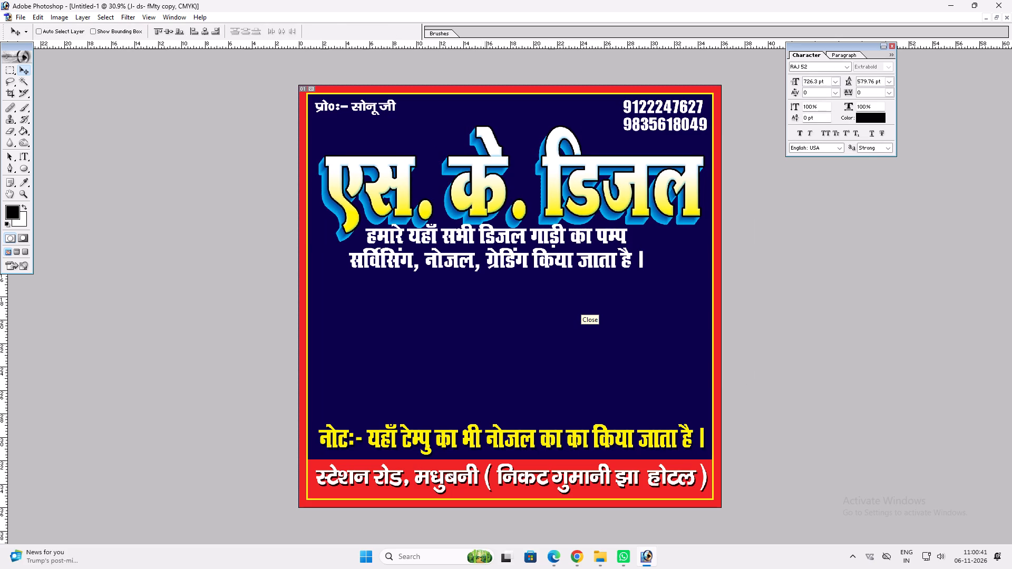
Move the two-line service text down, clear of the headline's 3D edge.
{"action": "left_click", "coordinate": [489, 261], "text": "ctrl"}
{"action": "left_click_drag", "start_coordinate": [489, 261], "coordinate": [485, 279]}
Change the font of the whole two-line service text to RAJ 04.
{"action": "key", "text": "t"}
{"action": "left_click", "coordinate": [485, 284]}
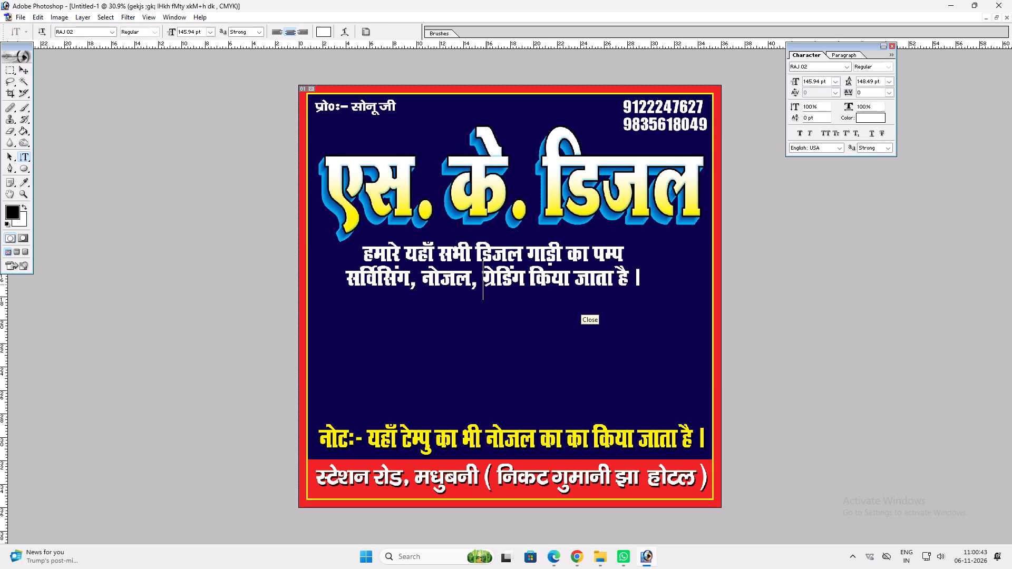
{"action": "key", "text": "ctrl+a"}
{"action": "left_click", "coordinate": [81, 30]}
{"action": "key", "text": "Down"}
{"action": "key", "text": "Down"}
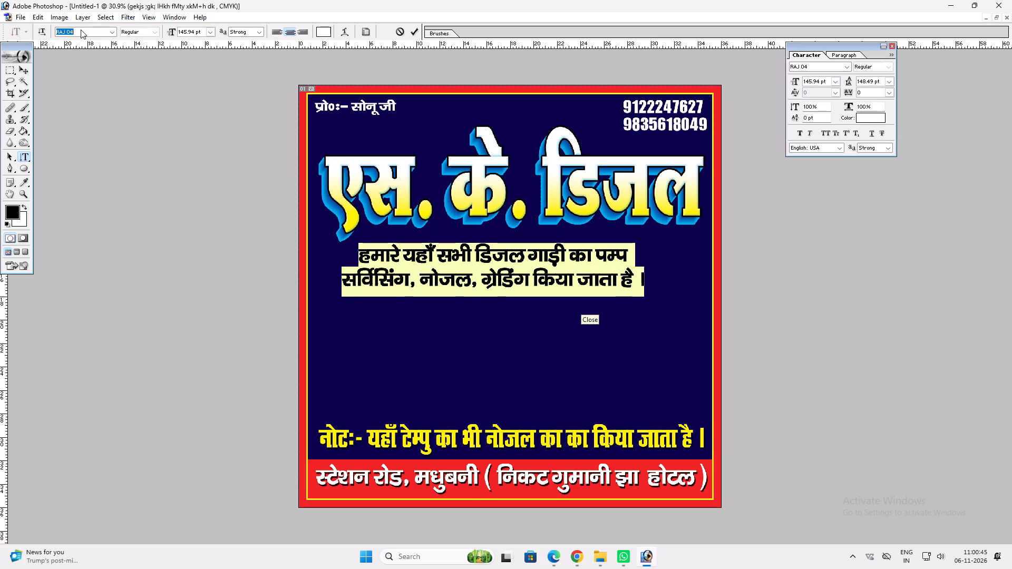
{"action": "key", "text": "Return"}
{"action": "key", "text": "Return"}
Enlarge the service text to about 173.5 pt and position it across the card's width beneath the headline.
{"action": "key", "text": "ctrl+t"}
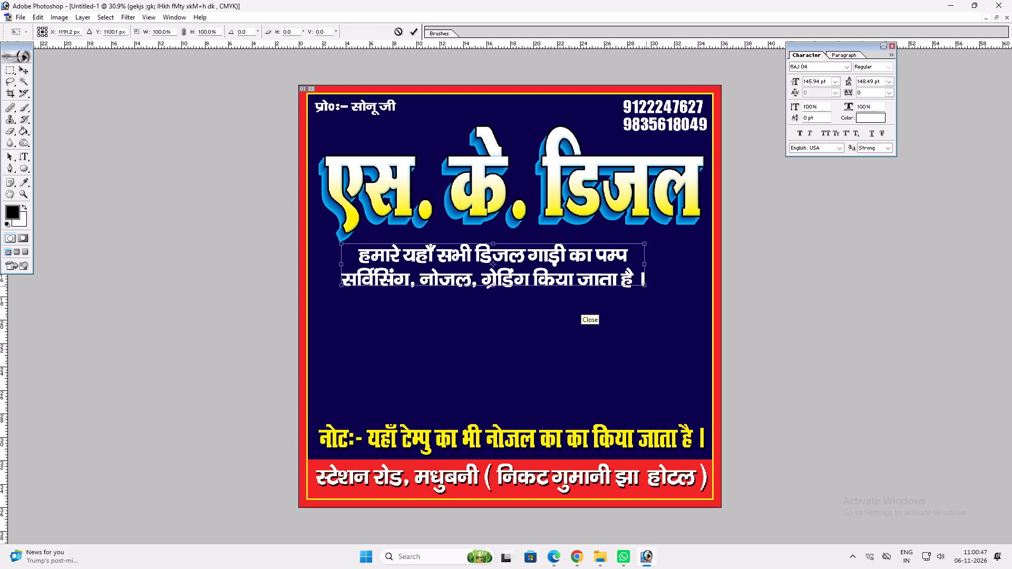
{"action": "left_click_drag", "start_coordinate": [646, 286], "coordinate": [705, 284], "text": "shift"}
{"action": "key", "text": "shift+Return"}
{"action": "key", "text": "v"}
{"action": "left_click_drag", "start_coordinate": [666, 290], "coordinate": [644, 294]}
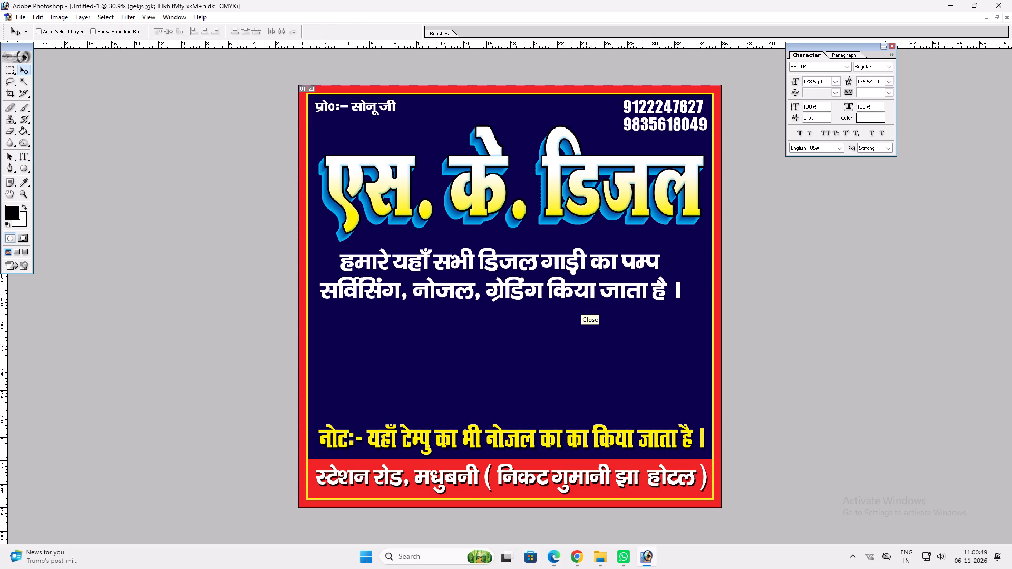
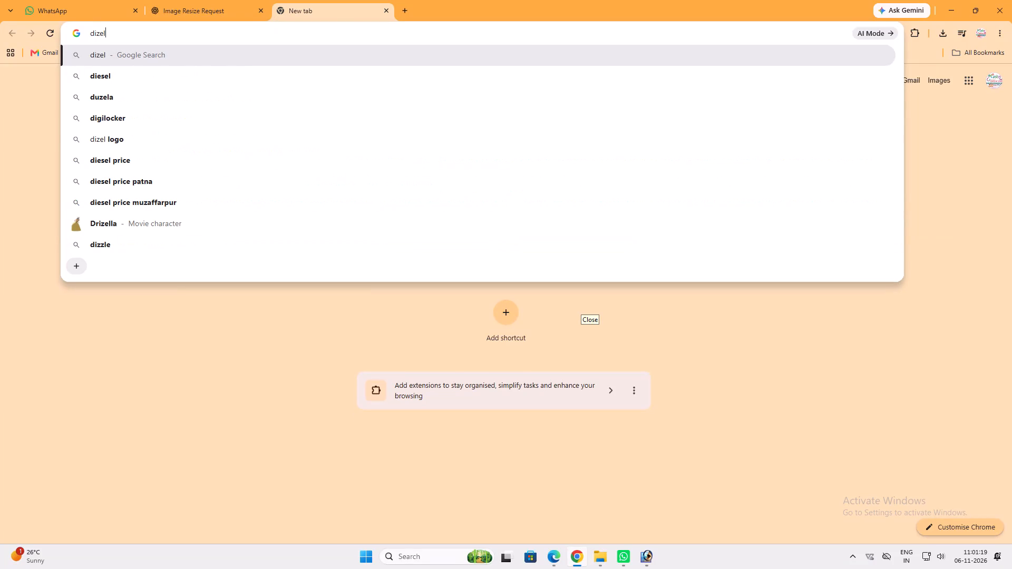
Search the web for "dizel gari png", accept the corrected query "diesel gadi png", and show the image results.
{"action": "key", "text": "space"}
{"action": "type", "text": "gari"}
{"action": "key", "text": "space"}
{"action": "key", "text": "Return"}
{"action": "left_click", "coordinate": [248, 91]}
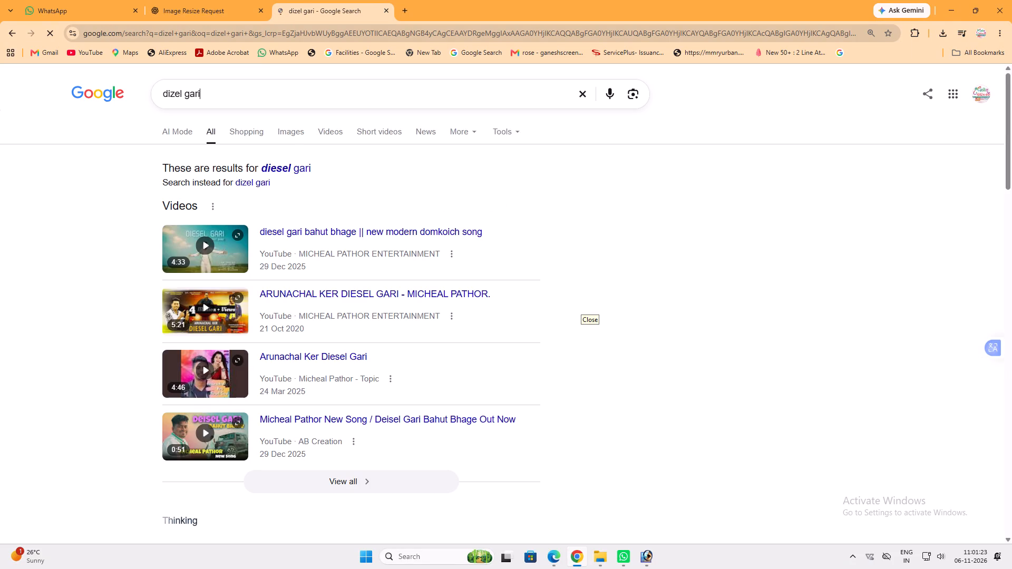
{"action": "key", "text": "space"}
{"action": "type", "text": "png"}
{"action": "key", "text": "space"}
{"action": "key", "text": "Return"}
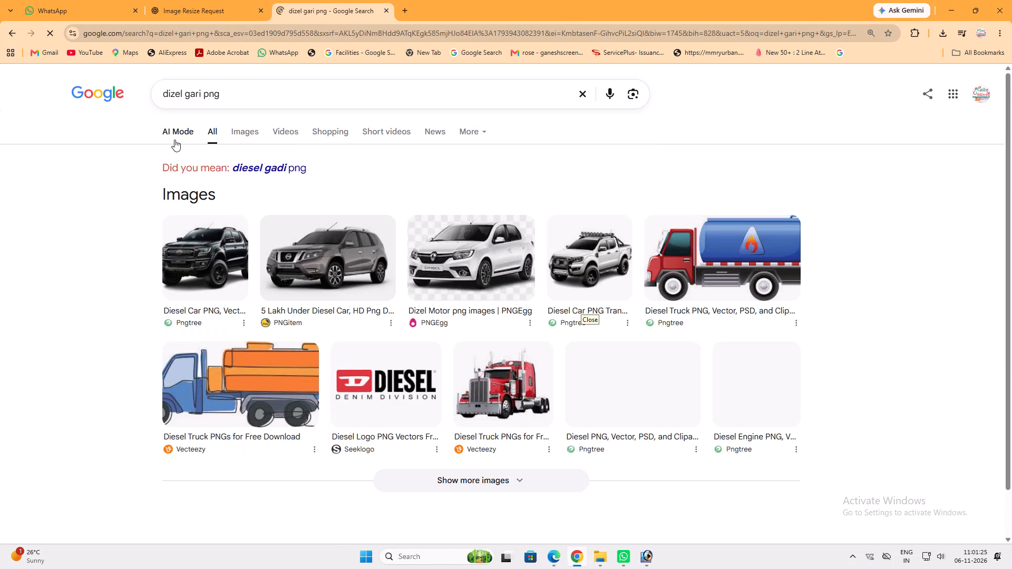
{"action": "left_click", "coordinate": [247, 170]}
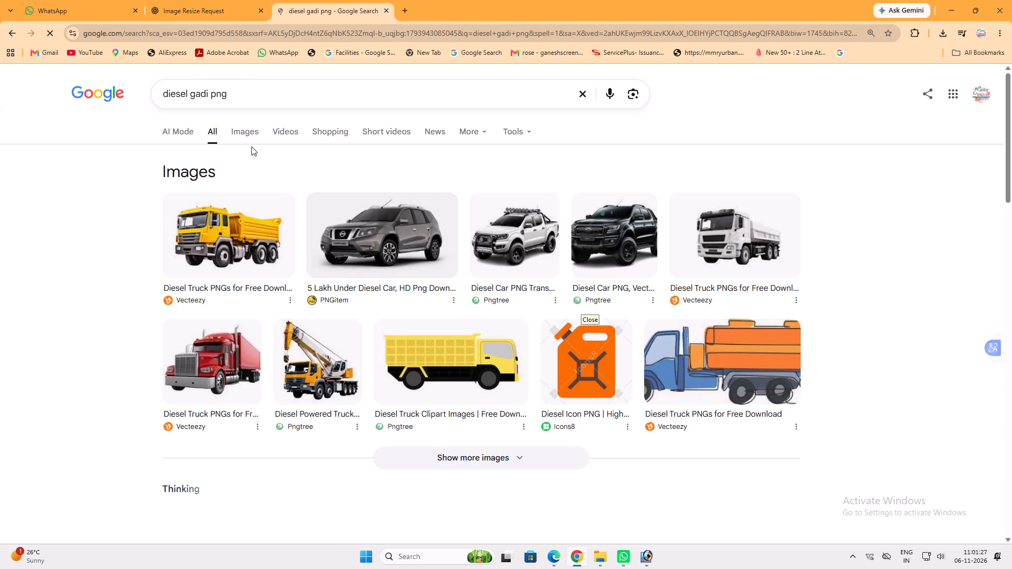
{"action": "left_click", "coordinate": [248, 133]}
Open the yellow dump truck result from Vecteezy and save its picture to the computer.
{"action": "left_click", "coordinate": [342, 240]}
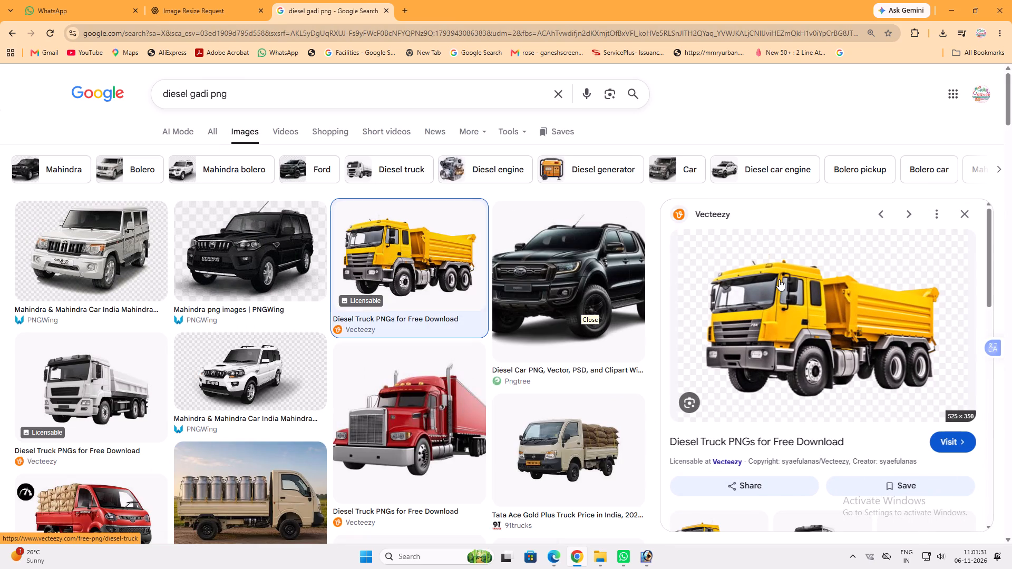
{"action": "right_click", "coordinate": [779, 279]}
{"action": "left_click", "coordinate": [830, 430]}
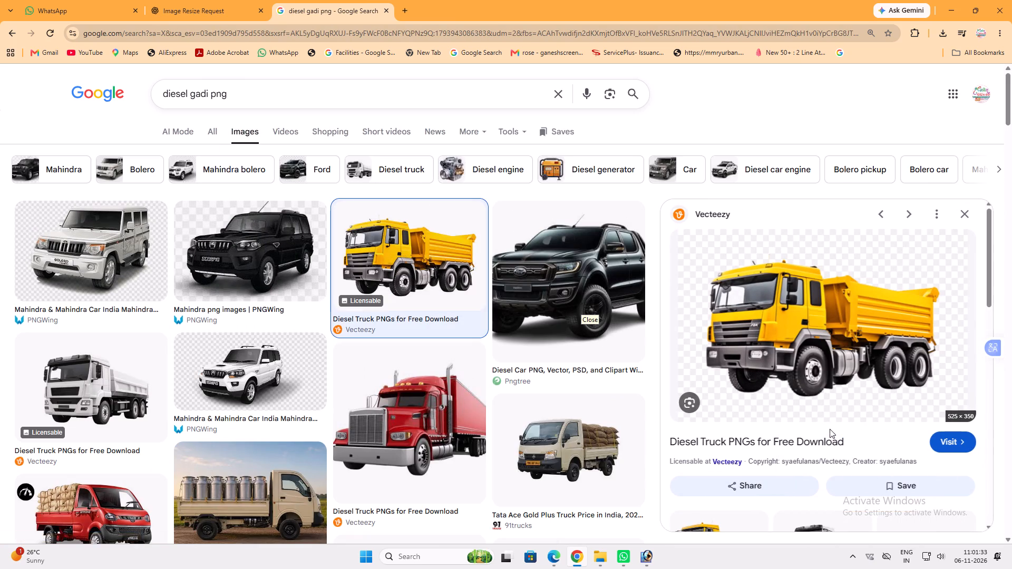
{"action": "key", "text": "Return"}
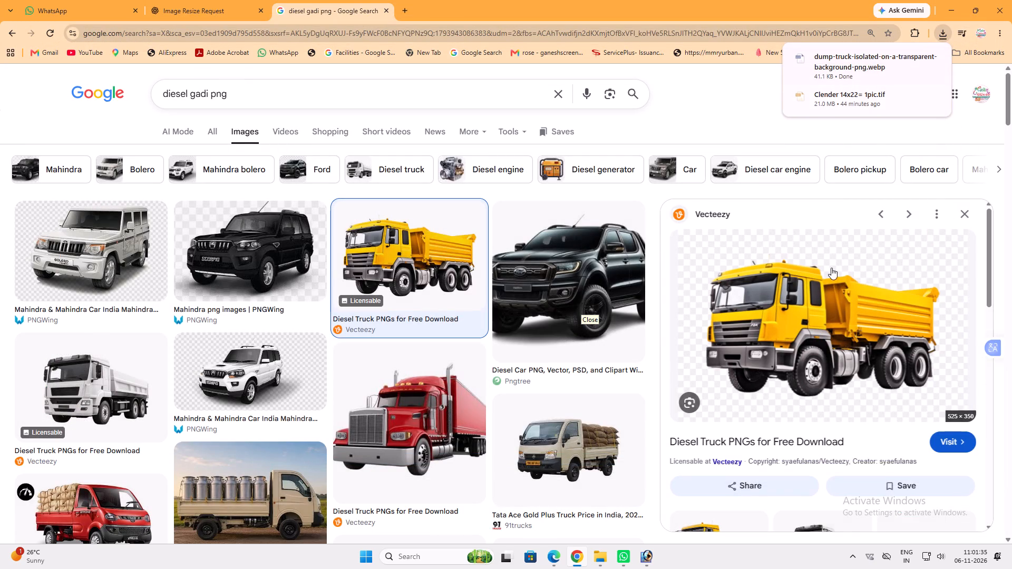
Copy the yellow dump truck picture and paste it into the card design in Photoshop.
{"action": "right_click", "coordinate": [831, 268]}
{"action": "left_click", "coordinate": [898, 435]}
{"action": "left_click", "coordinate": [645, 561]}
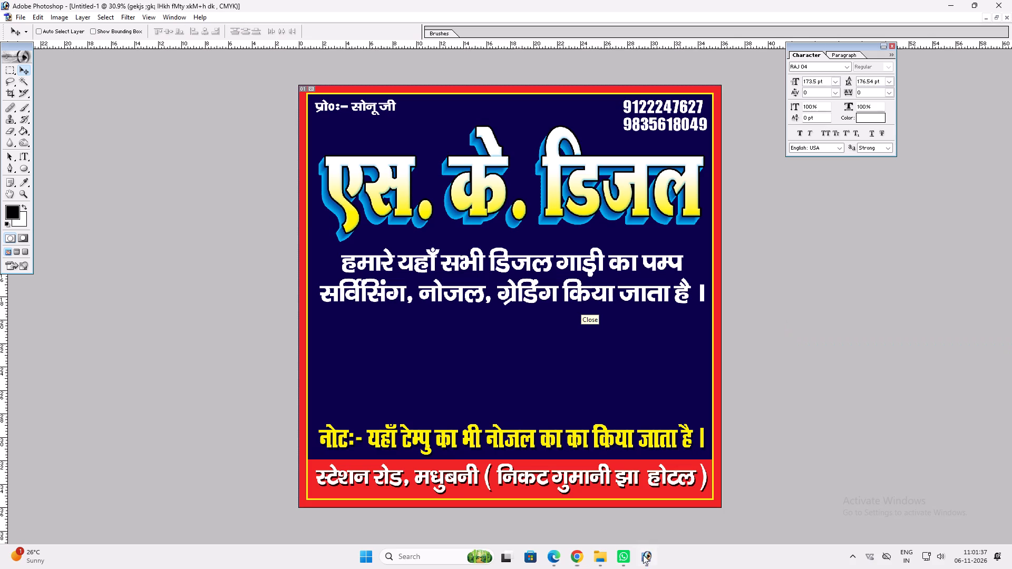
{"action": "key", "text": "ctrl+v"}
Remove the black background around the dump truck using the Magic Wand with tolerance 2, and deselect.
{"action": "key", "text": "w"}
{"action": "left_click", "coordinate": [547, 313]}
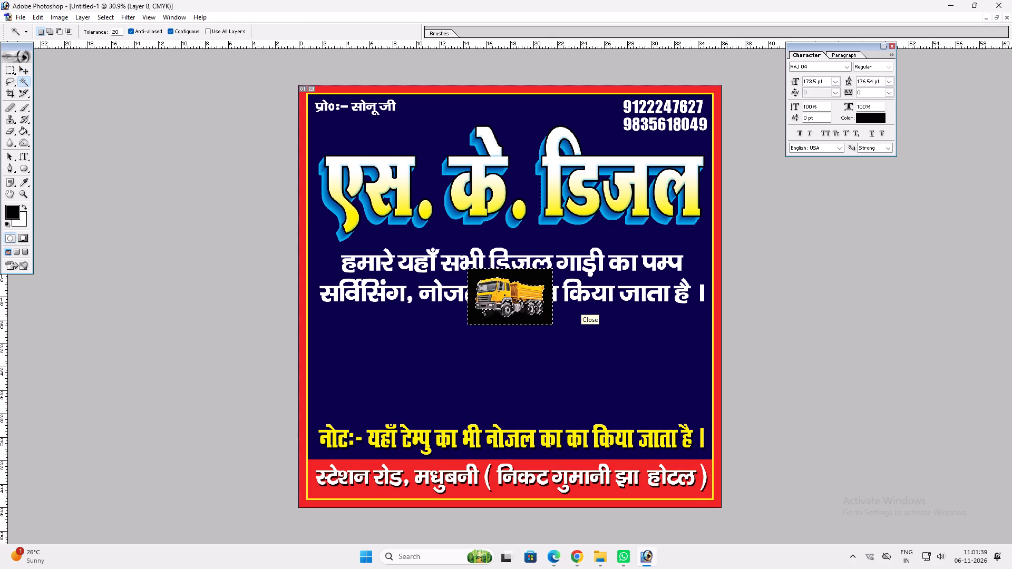
{"action": "left_click_drag", "start_coordinate": [121, 28], "coordinate": [0, 25]}
{"action": "key", "text": "2"}
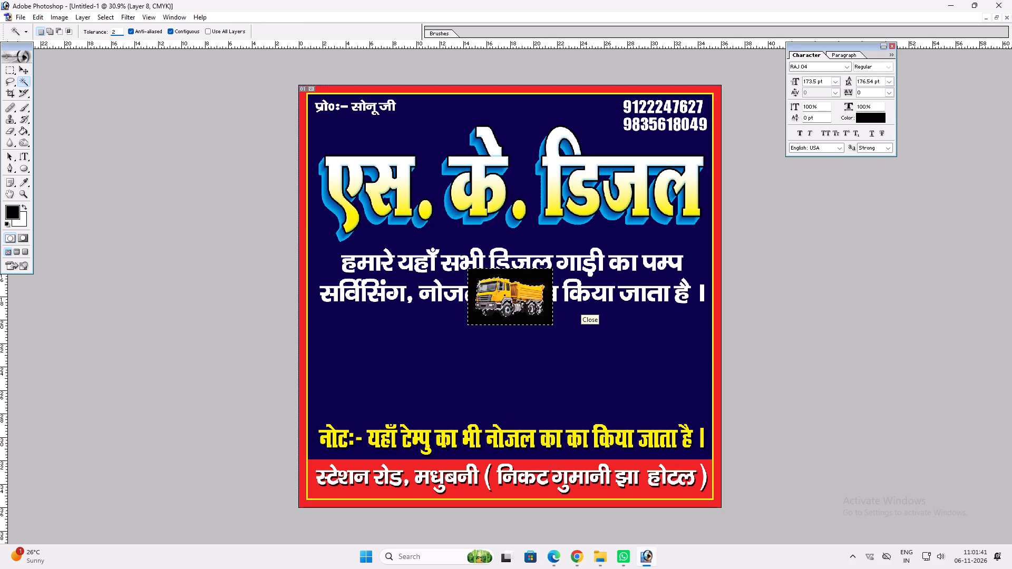
{"action": "left_click", "coordinate": [492, 312]}
{"action": "left_click", "coordinate": [494, 317]}
{"action": "key", "text": "Delete"}
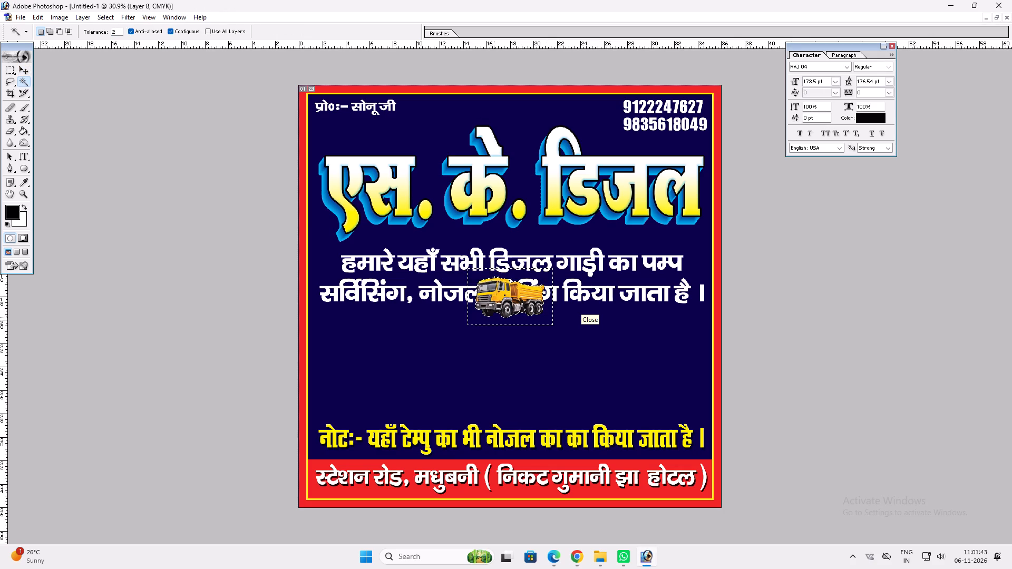
{"action": "key", "text": "ctrl+d"}
Move the dump truck to the card's left side above the yellow note line and enlarge it slightly.
{"action": "key", "text": "v"}
{"action": "left_click_drag", "start_coordinate": [512, 287], "coordinate": [362, 390]}
{"action": "key", "text": "ctrl+t"}
{"action": "left_click_drag", "start_coordinate": [394, 376], "coordinate": [432, 348], "text": "shift"}
{"action": "key", "text": "Return"}
Flip the dump truck horizontally.
{"action": "key", "text": "ctrl+t"}
{"action": "right_click", "coordinate": [426, 350], "text": "ctrl"}
{"action": "left_click", "coordinate": [475, 482]}
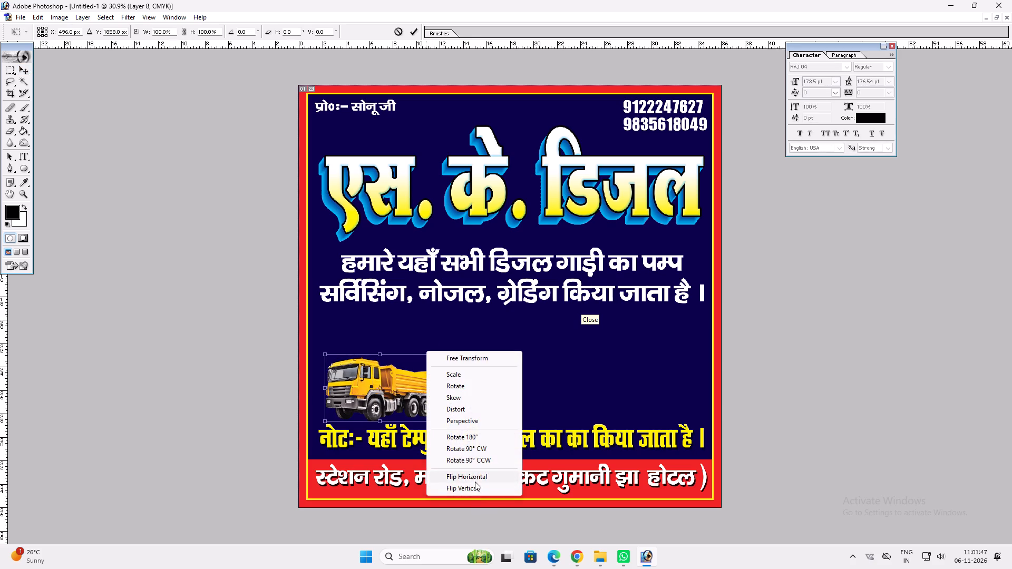
{"action": "key", "text": "Return"}
{"action": "left_click", "coordinate": [455, 437]}
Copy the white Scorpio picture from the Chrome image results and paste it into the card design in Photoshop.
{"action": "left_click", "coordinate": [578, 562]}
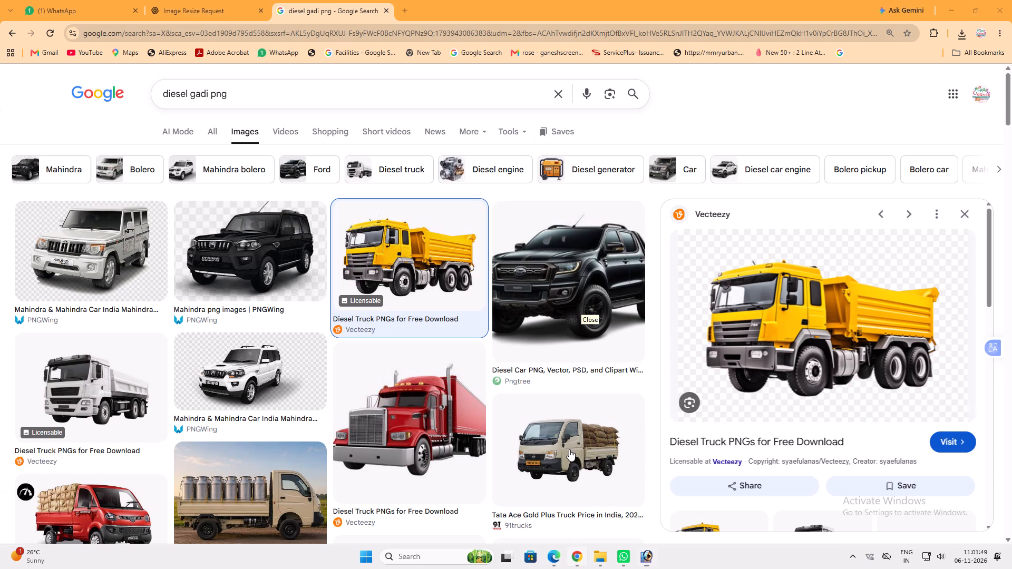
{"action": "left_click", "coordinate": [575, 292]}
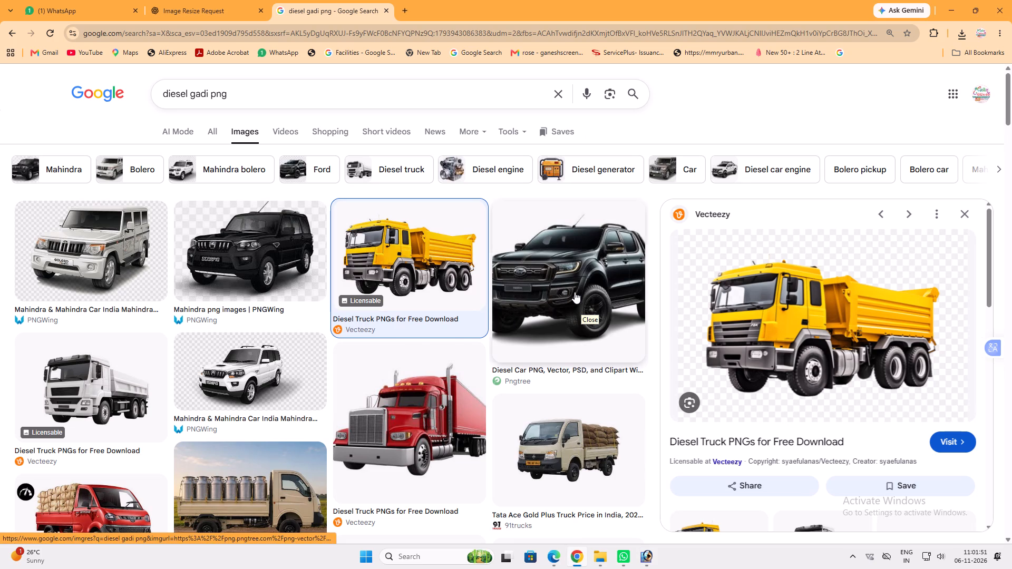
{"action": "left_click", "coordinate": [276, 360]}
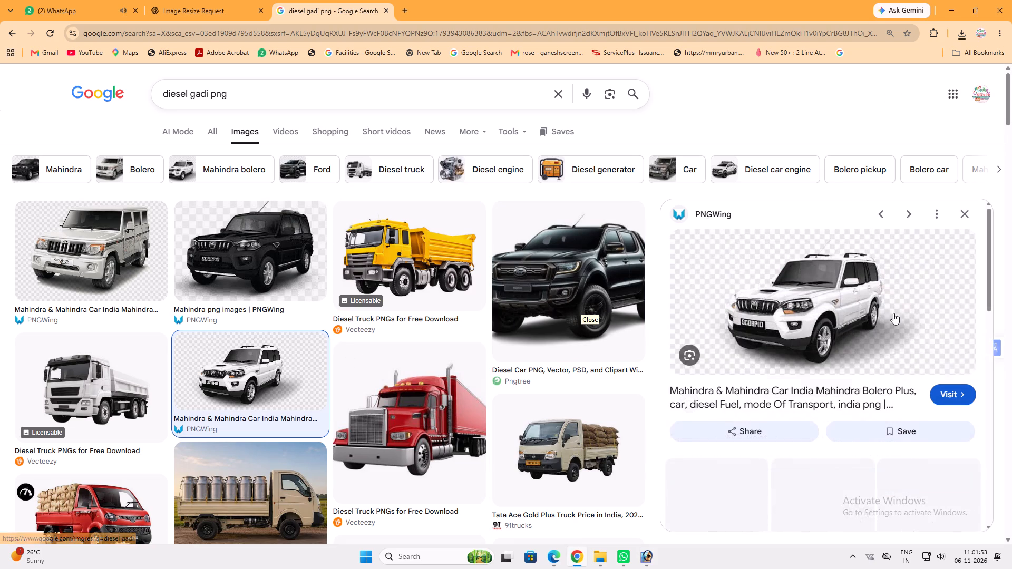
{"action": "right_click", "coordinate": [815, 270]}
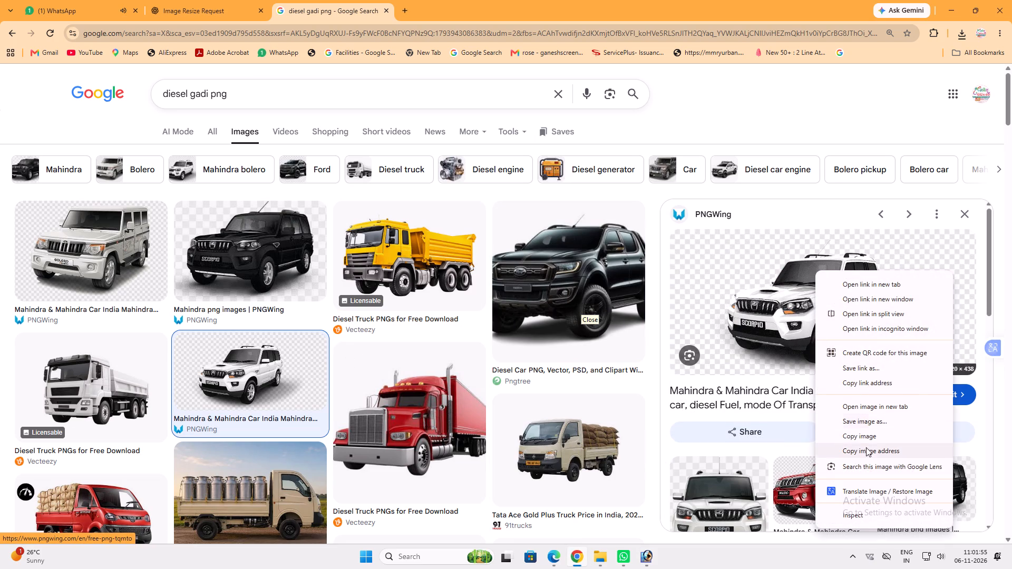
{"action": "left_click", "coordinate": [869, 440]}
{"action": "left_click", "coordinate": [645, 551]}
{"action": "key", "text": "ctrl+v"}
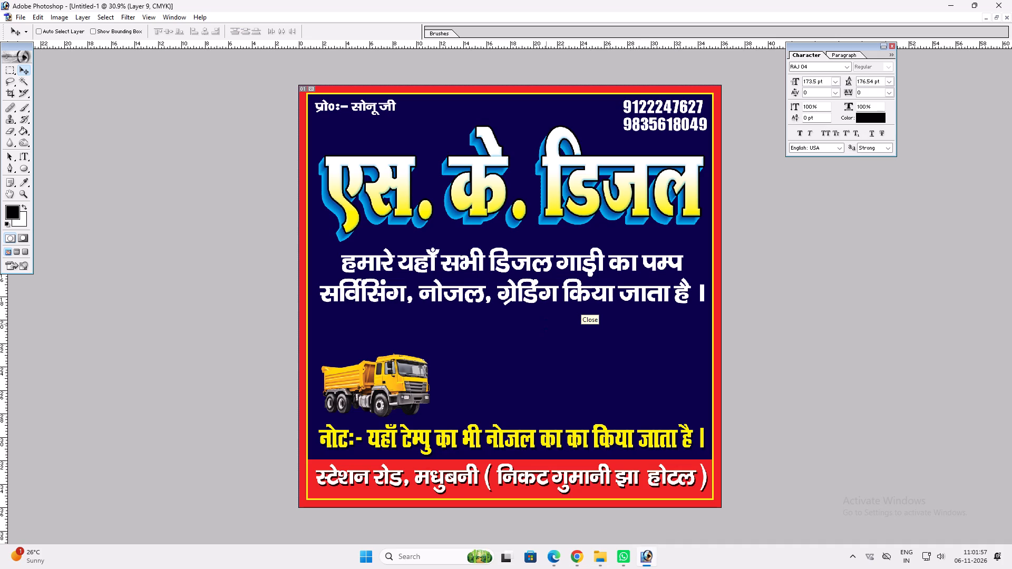
Set the Magic Wand tolerance to 30.
{"action": "key", "text": "w"}
{"action": "left_click", "coordinate": [557, 307]}
{"action": "left_click", "coordinate": [116, 35]}
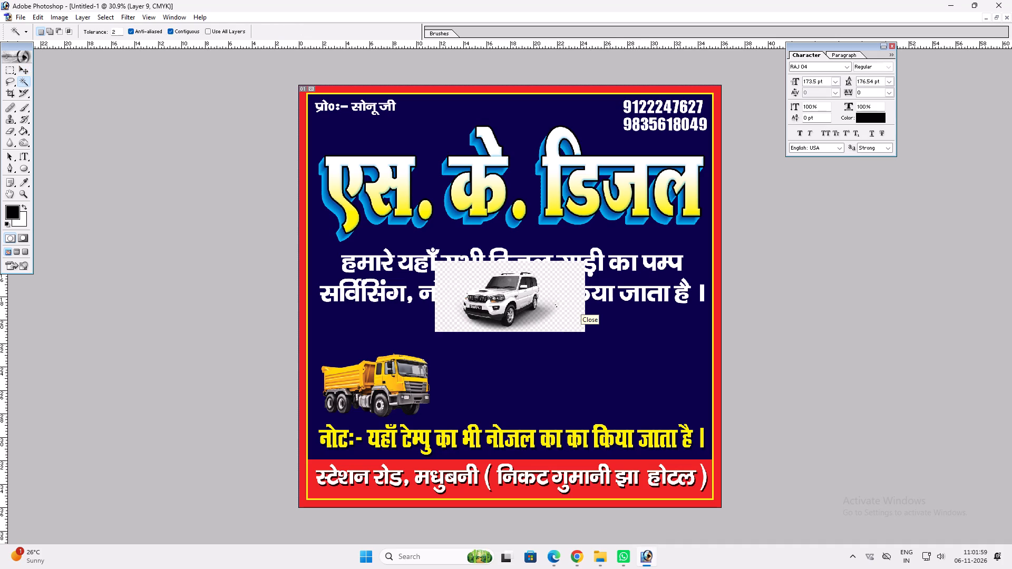
{"action": "left_click_drag", "start_coordinate": [117, 31], "coordinate": [0, 34]}
{"action": "type", "text": "30"}
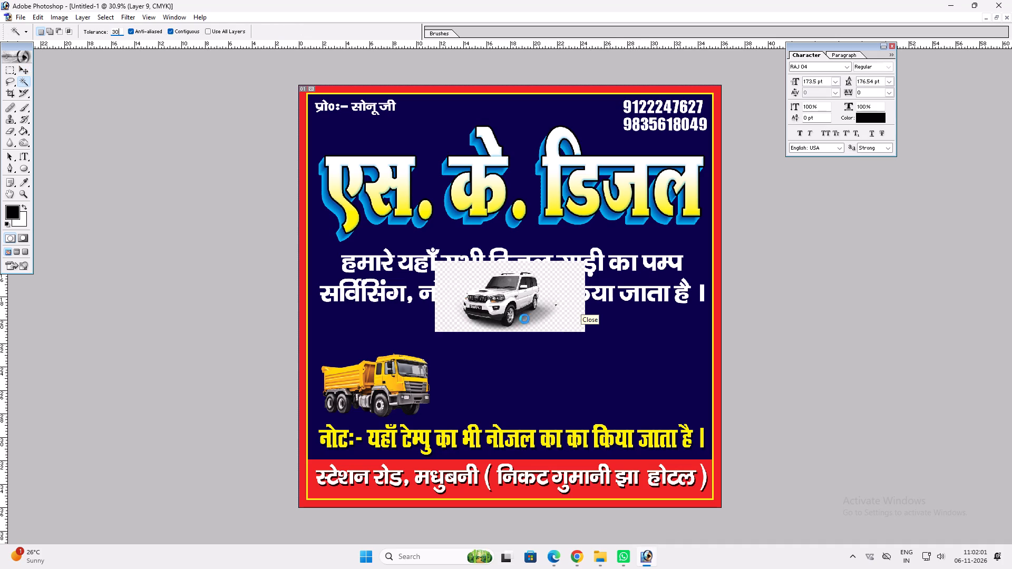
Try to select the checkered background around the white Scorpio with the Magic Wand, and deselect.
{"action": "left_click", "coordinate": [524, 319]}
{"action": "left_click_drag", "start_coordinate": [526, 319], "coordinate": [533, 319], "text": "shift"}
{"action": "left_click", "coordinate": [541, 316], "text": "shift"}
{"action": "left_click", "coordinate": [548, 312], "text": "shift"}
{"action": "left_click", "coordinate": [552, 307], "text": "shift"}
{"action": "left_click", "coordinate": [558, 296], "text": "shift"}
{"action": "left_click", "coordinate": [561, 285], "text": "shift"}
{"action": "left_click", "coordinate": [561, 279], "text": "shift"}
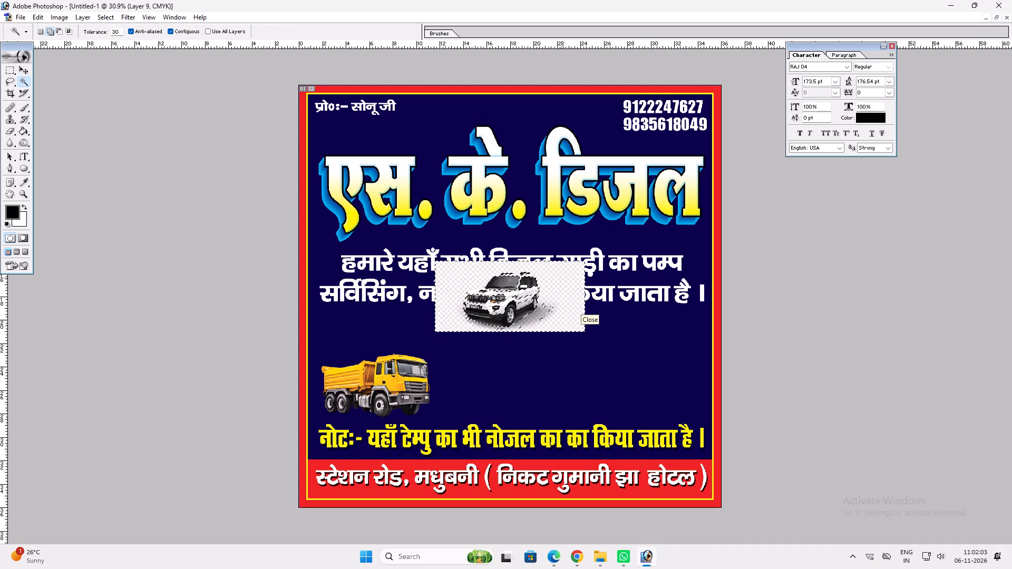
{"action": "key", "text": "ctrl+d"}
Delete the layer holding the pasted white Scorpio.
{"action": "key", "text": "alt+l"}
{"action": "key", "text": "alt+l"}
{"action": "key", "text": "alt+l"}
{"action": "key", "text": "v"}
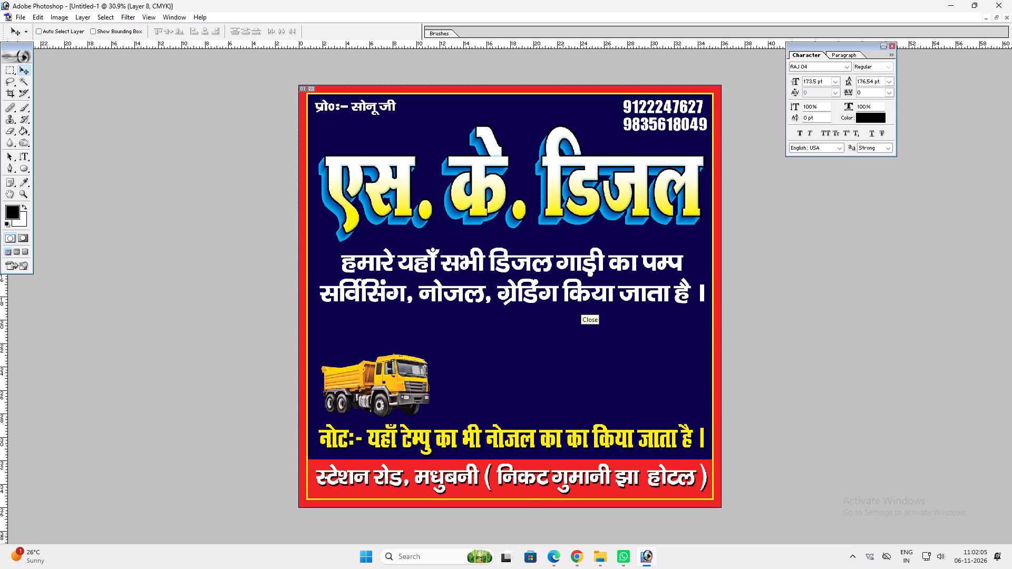
Find the black Mahindra Scorpio picture from PNGWing in Chrome's related images, copy it and paste it into the Photoshop card.
{"action": "left_click", "coordinate": [573, 558]}
{"action": "scroll", "coordinate": [751, 377], "scroll_direction": "down", "scroll_amount": 7}
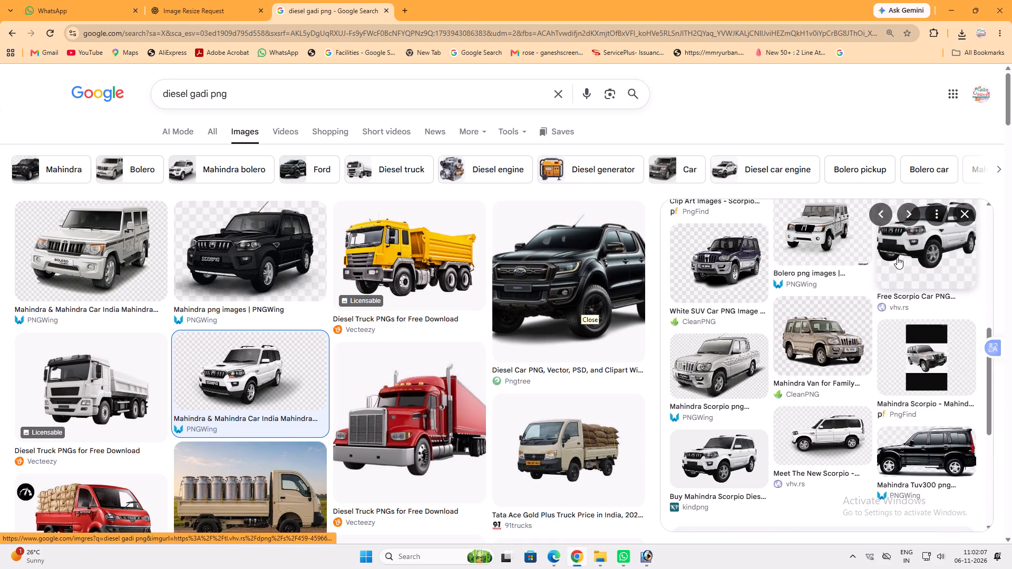
{"action": "left_click", "coordinate": [897, 257]}
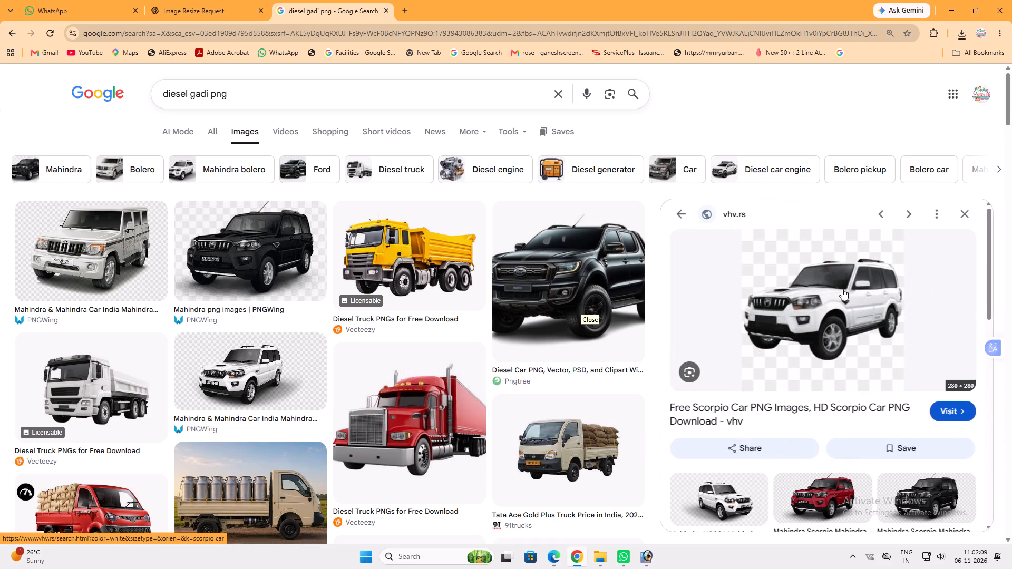
{"action": "scroll", "coordinate": [805, 338], "scroll_direction": "down", "scroll_amount": 1}
{"action": "left_click", "coordinate": [921, 423]}
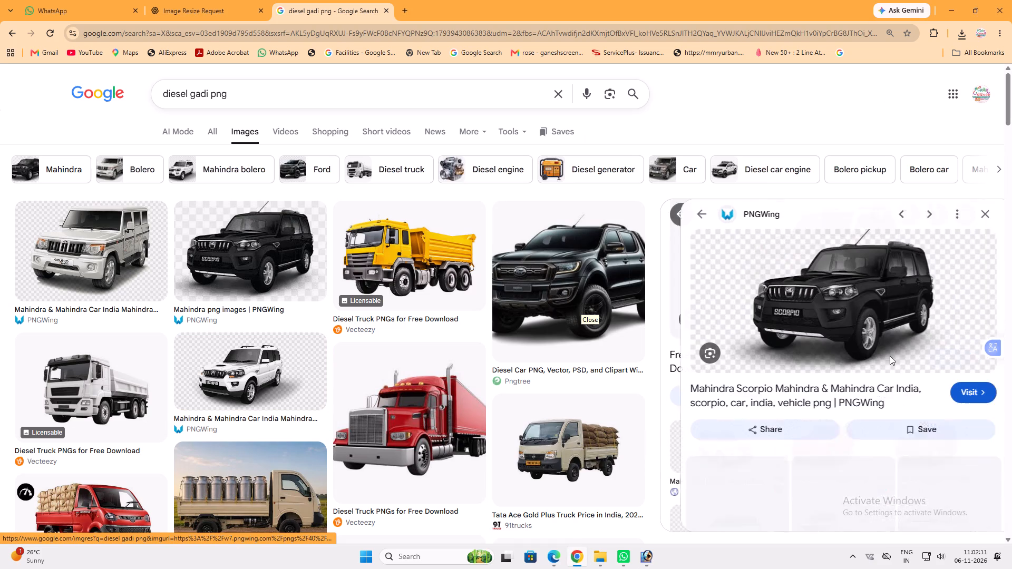
{"action": "right_click", "coordinate": [852, 267]}
{"action": "left_click", "coordinate": [914, 437]}
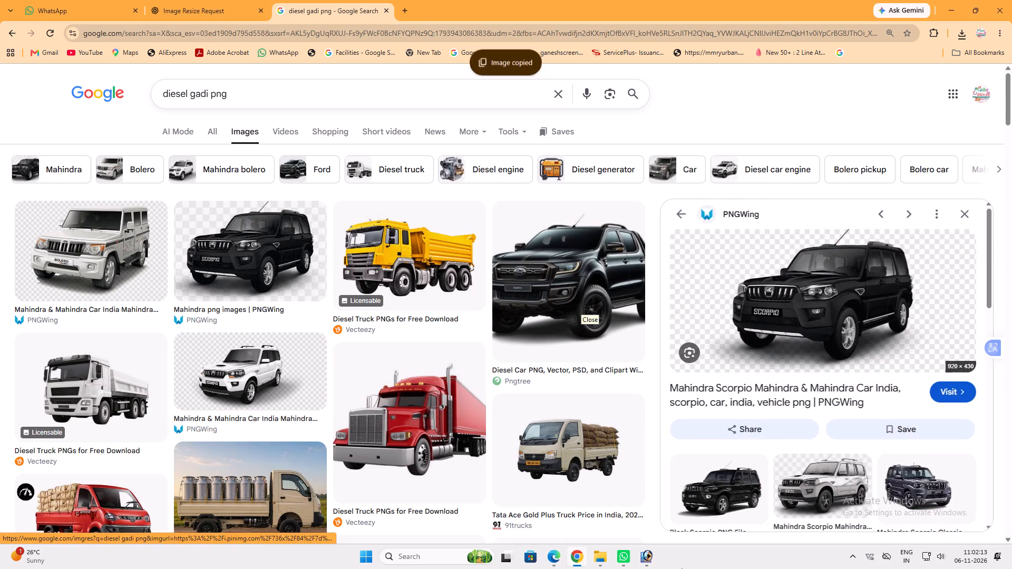
{"action": "left_click", "coordinate": [658, 554]}
{"action": "key", "text": "ctrl+v"}
{"action": "left_click", "coordinate": [570, 323]}
Select the checkered background and shadow areas around the black Scorpio with the Magic Wand, delete them and deselect.
{"action": "key", "text": "w"}
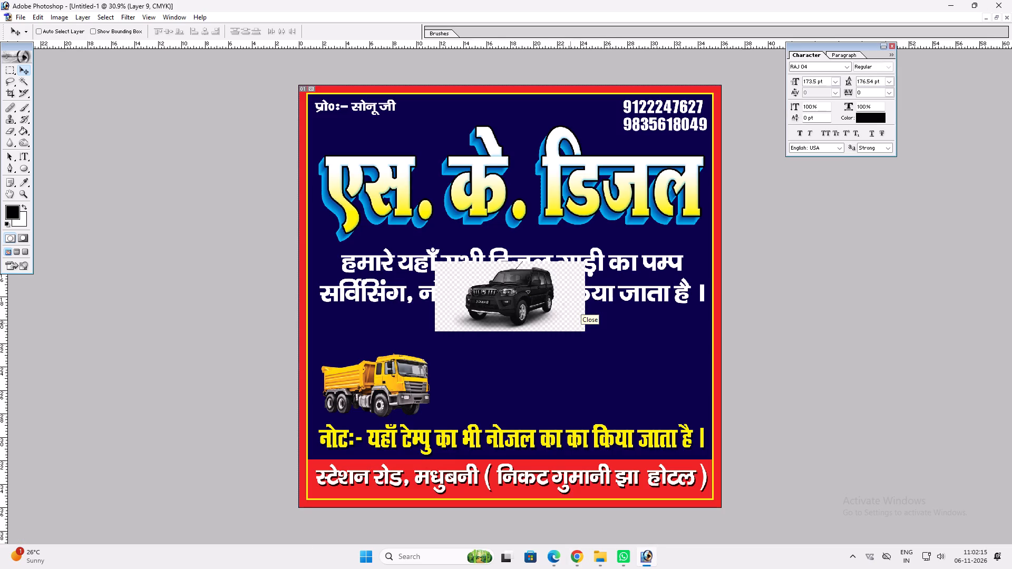
{"action": "left_click", "coordinate": [570, 323]}
{"action": "double_click", "coordinate": [557, 317], "text": "shift"}
{"action": "left_click", "coordinate": [551, 319], "text": "shift"}
{"action": "double_click", "coordinate": [548, 321], "text": "shift"}
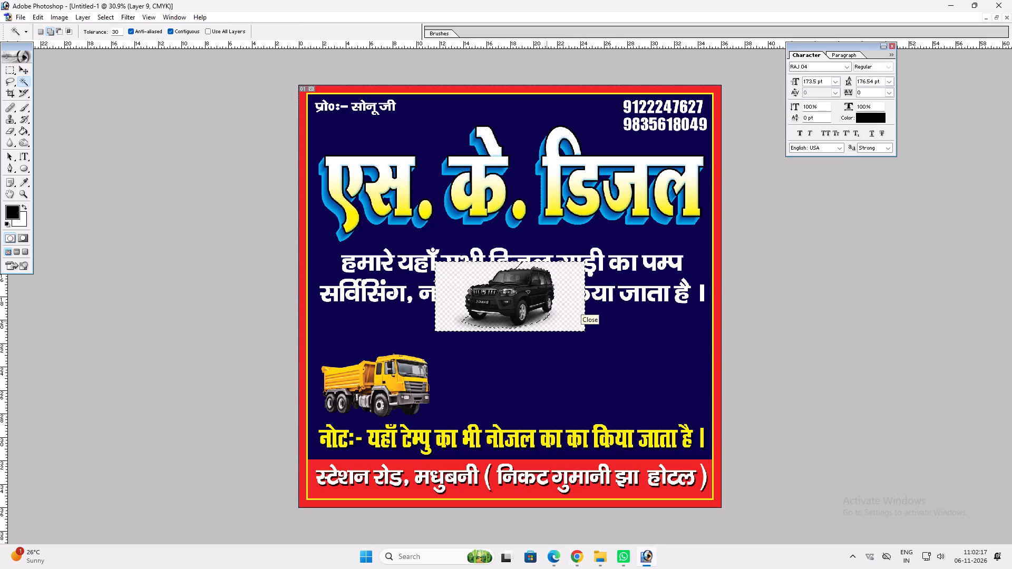
{"action": "left_click", "coordinate": [527, 264], "text": "shift"}
{"action": "left_click", "coordinate": [456, 286], "text": "shift"}
{"action": "left_click", "coordinate": [471, 320], "text": "shift"}
{"action": "double_click", "coordinate": [482, 323], "text": "shift"}
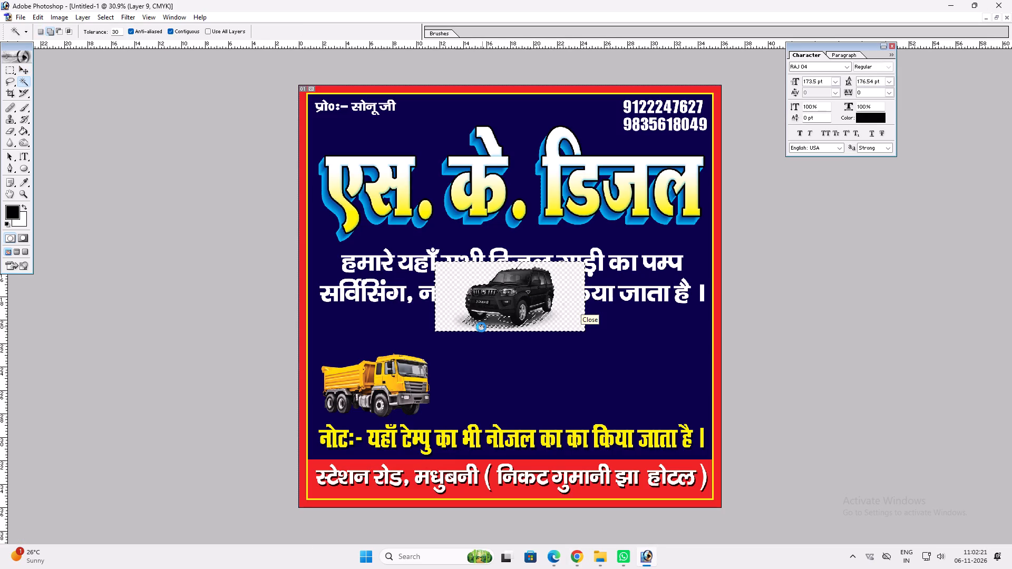
{"action": "left_click", "coordinate": [481, 327], "text": "shift"}
{"action": "left_click", "coordinate": [475, 328], "text": "shift"}
{"action": "double_click", "coordinate": [471, 321], "text": "shift"}
{"action": "double_click", "coordinate": [467, 320], "text": "shift"}
{"action": "left_click", "coordinate": [464, 319], "text": "shift"}
{"action": "left_click_drag", "start_coordinate": [474, 321], "coordinate": [484, 323], "text": "shift"}
{"action": "double_click", "coordinate": [490, 323], "text": "shift"}
{"action": "double_click", "coordinate": [494, 323], "text": "shift"}
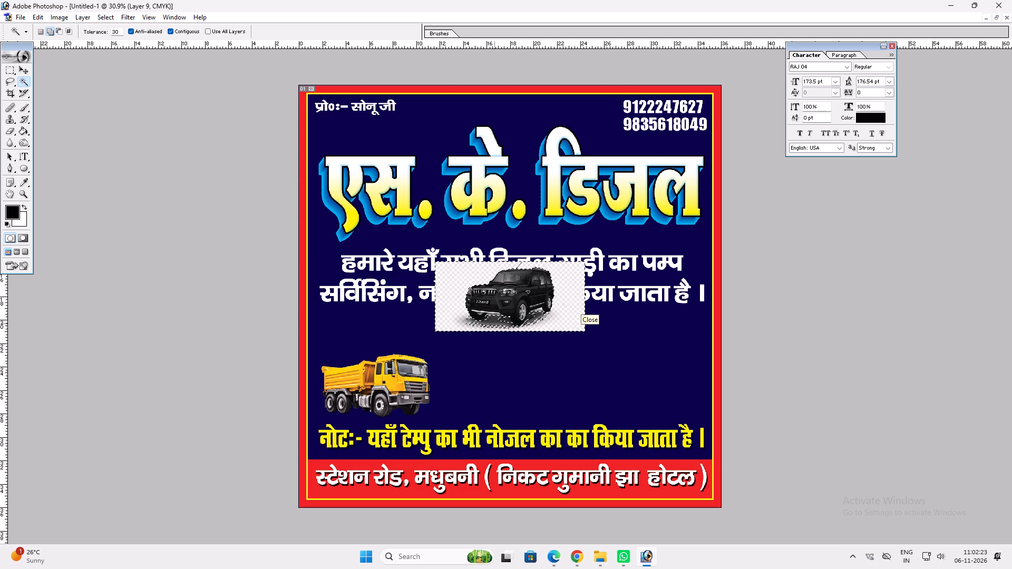
{"action": "left_click", "coordinate": [474, 319], "text": "shift"}
{"action": "left_click", "coordinate": [469, 321], "text": "shift"}
{"action": "key", "text": "ctrl+z"}
{"action": "key", "text": "ctrl+alt+z"}
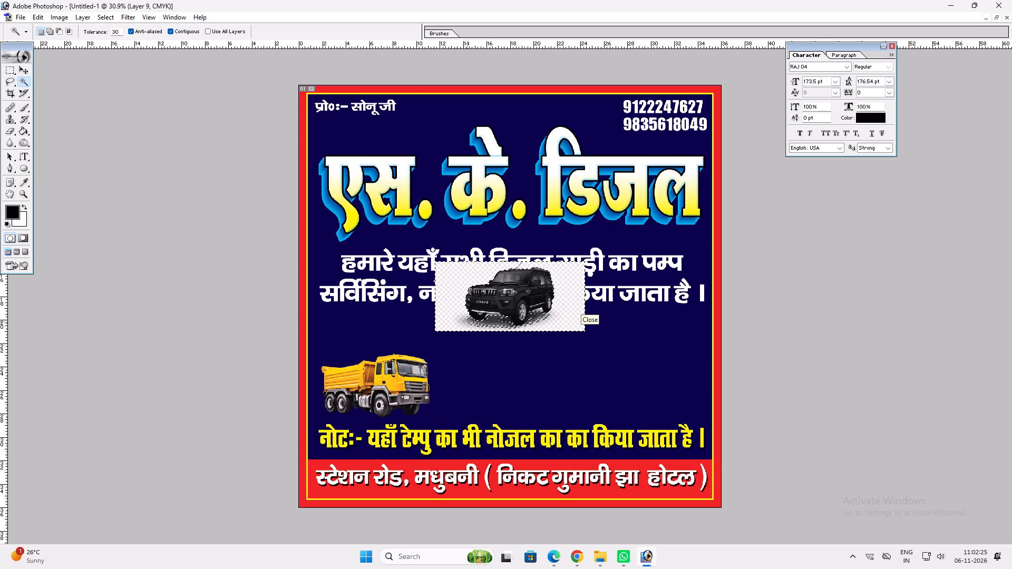
{"action": "key", "text": "Delete"}
{"action": "key", "text": "ctrl+d"}
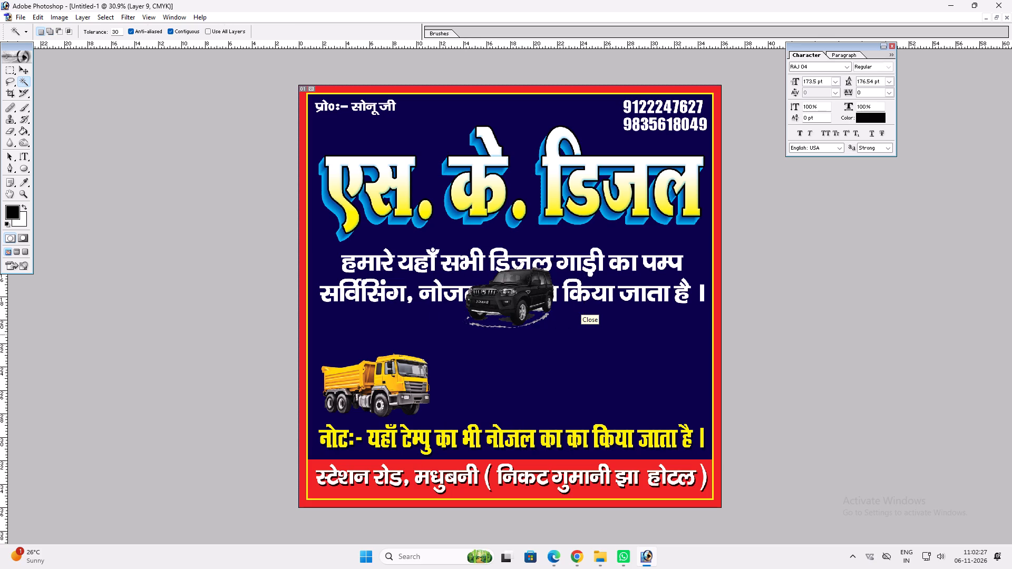
Move the black Scorpio down beside the dump truck, above the yellow note line.
{"action": "key", "text": "v"}
{"action": "key", "text": "v"}
{"action": "left_click_drag", "start_coordinate": [508, 308], "coordinate": [479, 399]}
Enlarge the dump truck slightly so that it reaches the black Scorpio.
{"action": "left_click", "coordinate": [399, 379], "text": "ctrl"}
{"action": "key", "text": "ctrl+t"}
{"action": "left_click_drag", "start_coordinate": [428, 352], "coordinate": [423, 354], "text": "shift"}
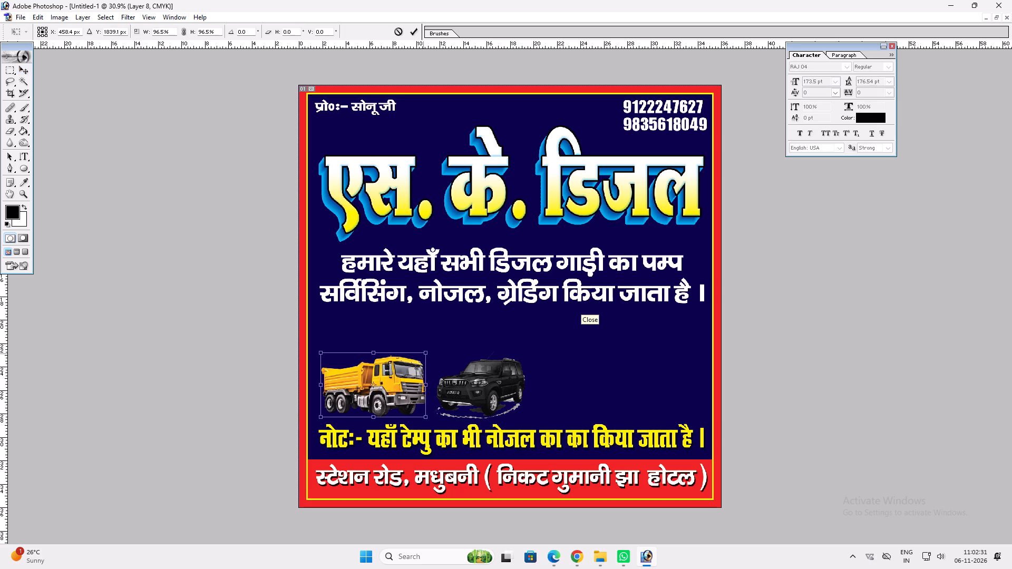
{"action": "left_click_drag", "start_coordinate": [423, 354], "coordinate": [432, 336], "text": "shift"}
{"action": "key", "text": "shift+Return"}
{"action": "key", "text": "v"}
Flip the black Scorpio horizontally and place it just to the right of the dump truck, raised slightly.
{"action": "left_click", "coordinate": [473, 386], "text": "ctrl"}
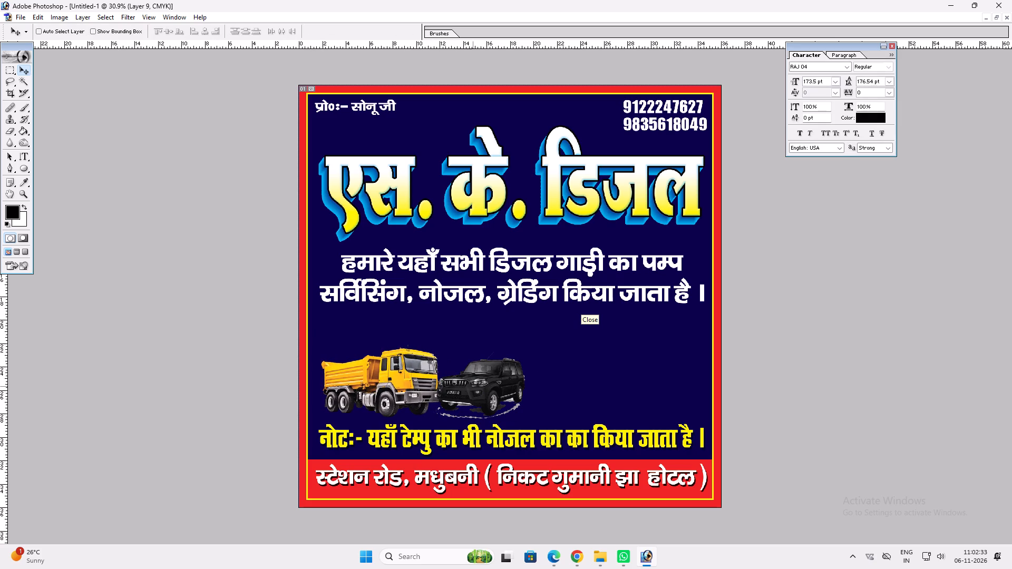
{"action": "key", "text": "ctrl+t"}
{"action": "right_click", "coordinate": [473, 386], "text": "ctrl"}
{"action": "left_click", "coordinate": [522, 511]}
{"action": "key", "text": "Return"}
{"action": "key", "text": "v"}
{"action": "left_click_drag", "start_coordinate": [494, 376], "coordinate": [508, 377]}
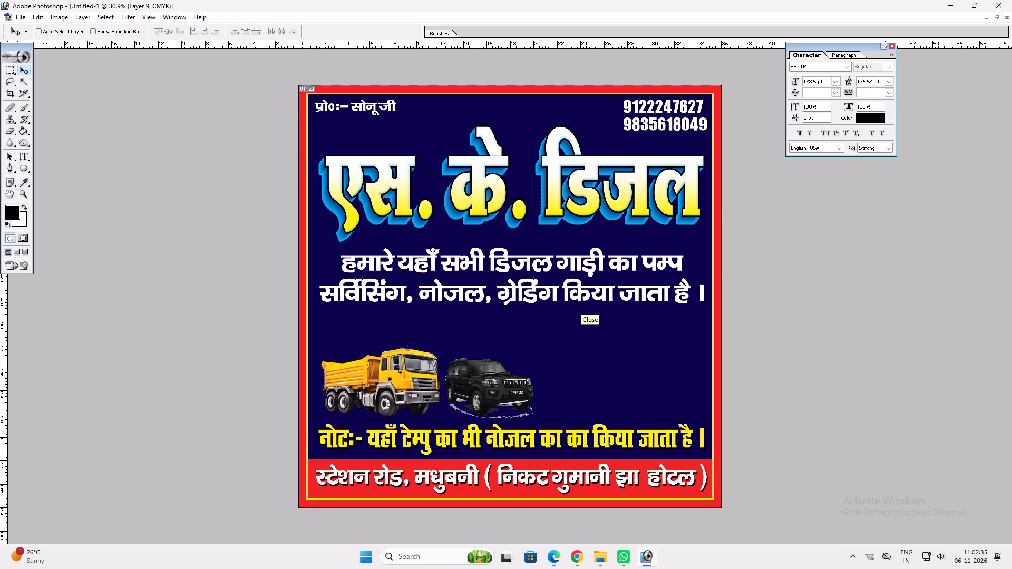
{"action": "left_click_drag", "start_coordinate": [508, 377], "coordinate": [508, 370]}
Switch to Chrome, copy the orange Eicher truck from the image results, and paste it into the Photoshop card.
{"action": "left_click", "coordinate": [583, 561]}
{"action": "scroll", "coordinate": [837, 319], "scroll_direction": "down", "scroll_amount": 5}
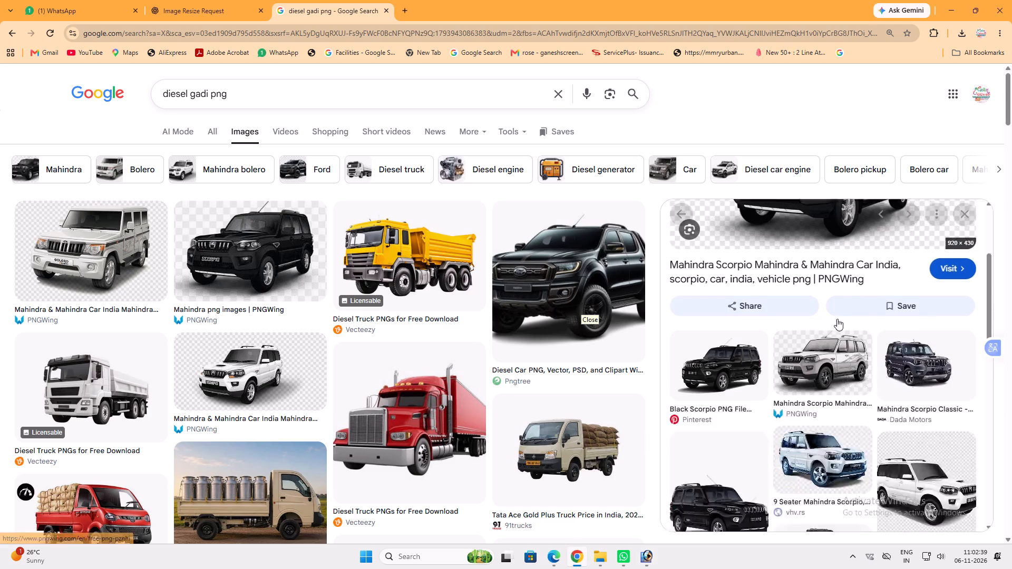
{"action": "scroll", "coordinate": [419, 348], "scroll_direction": "down", "scroll_amount": 3}
{"action": "scroll", "coordinate": [270, 333], "scroll_direction": "down", "scroll_amount": 1}
{"action": "left_click", "coordinate": [126, 410]}
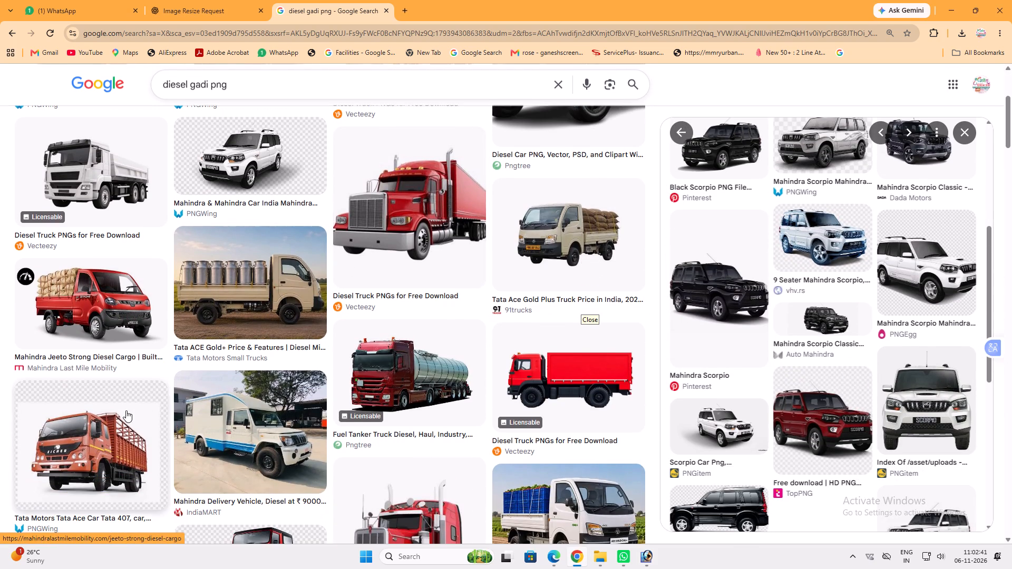
{"action": "right_click", "coordinate": [777, 240]}
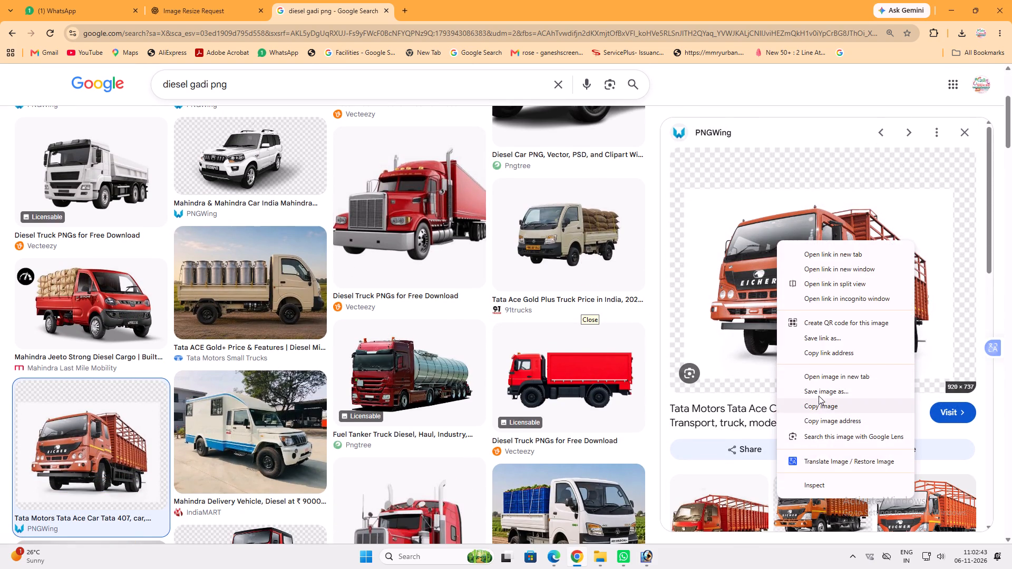
{"action": "left_click", "coordinate": [819, 404]}
{"action": "left_click", "coordinate": [645, 552]}
{"action": "key", "text": "ctrl+v"}
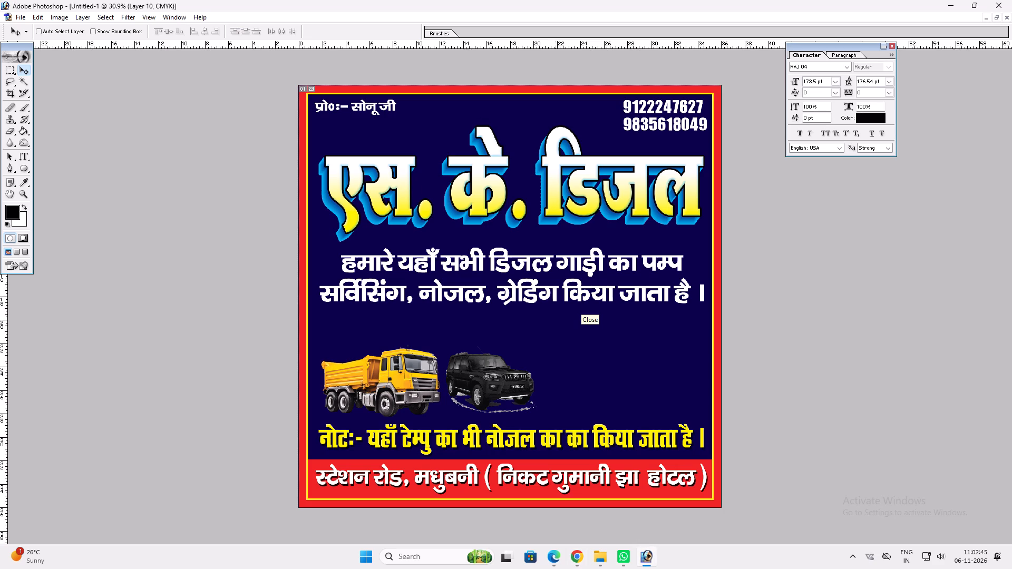
Select the background around the Eicher truck with the Magic Wand, delete it and deselect.
{"action": "key", "text": "w"}
{"action": "left_click", "coordinate": [566, 287]}
{"action": "key", "text": "Delete"}
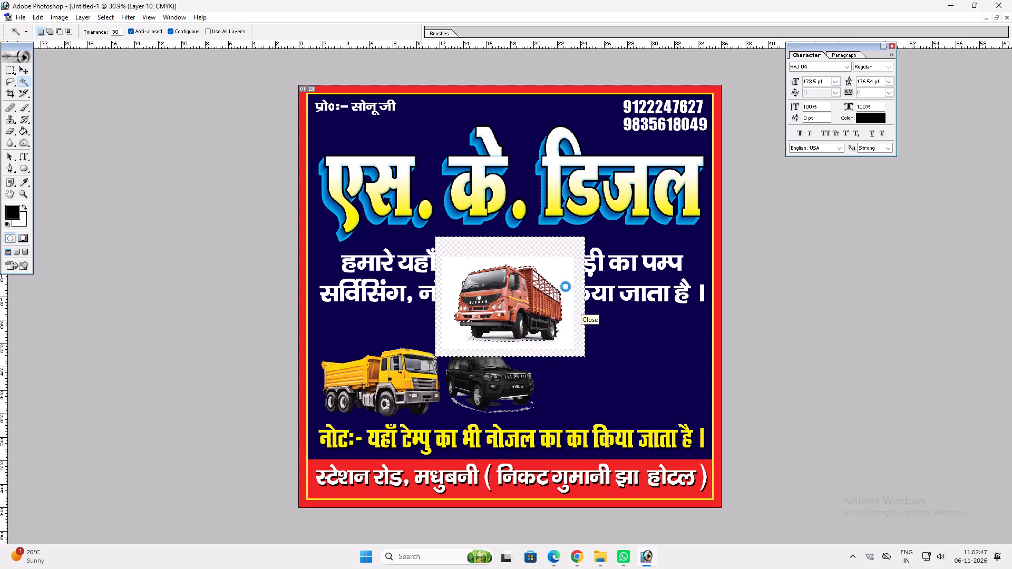
{"action": "key", "text": "ctrl+d"}
{"action": "left_click_drag", "start_coordinate": [562, 286], "coordinate": [601, 320]}
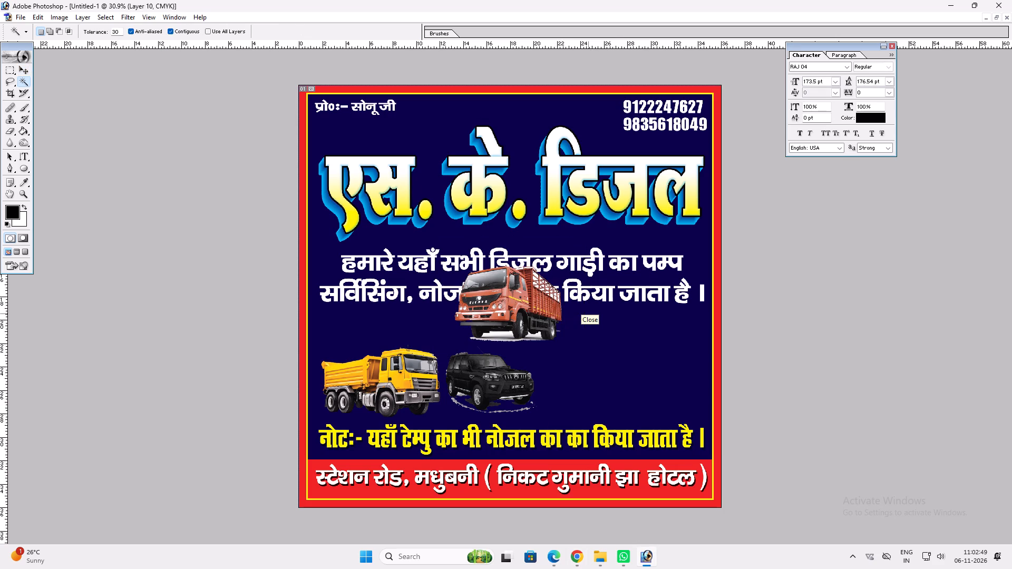
{"action": "left_click_drag", "start_coordinate": [601, 320], "coordinate": [637, 340]}
{"action": "key", "text": "ctrl+d"}
Move the Eicher truck to the right side of the card, below the service text.
{"action": "key", "text": "v"}
{"action": "left_click_drag", "start_coordinate": [555, 319], "coordinate": [650, 391]}
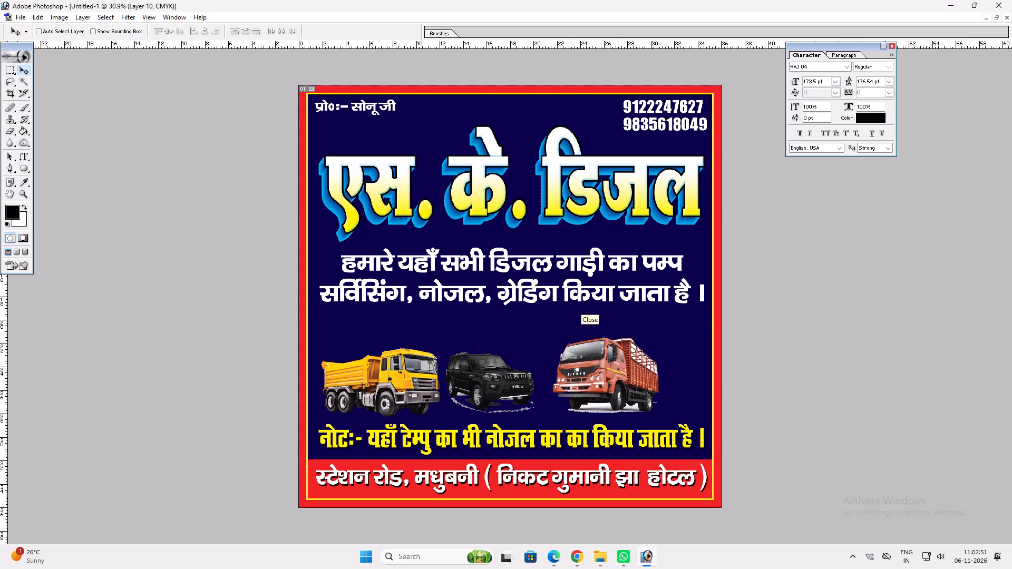
{"action": "left_click_drag", "start_coordinate": [650, 391], "coordinate": [655, 366]}
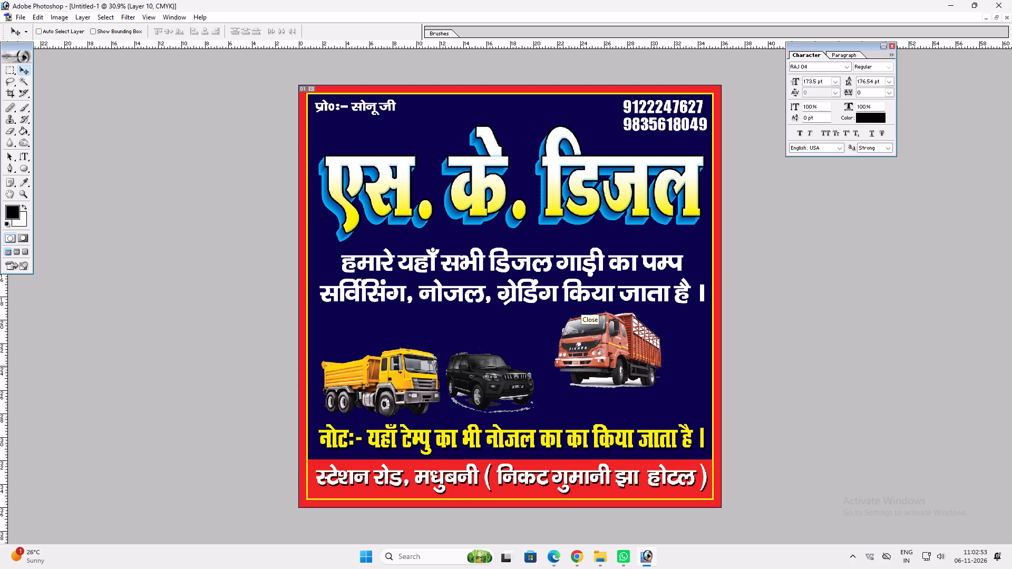
Enlarge the Eicher truck proportionally to fill the space above the note line, then stretch its height to 104%.
{"action": "key", "text": "ctrl+t"}
{"action": "left_click_drag", "start_coordinate": [672, 395], "coordinate": [712, 415], "text": "shift"}
{"action": "left_click_drag", "start_coordinate": [704, 421], "coordinate": [707, 423], "text": "shift"}
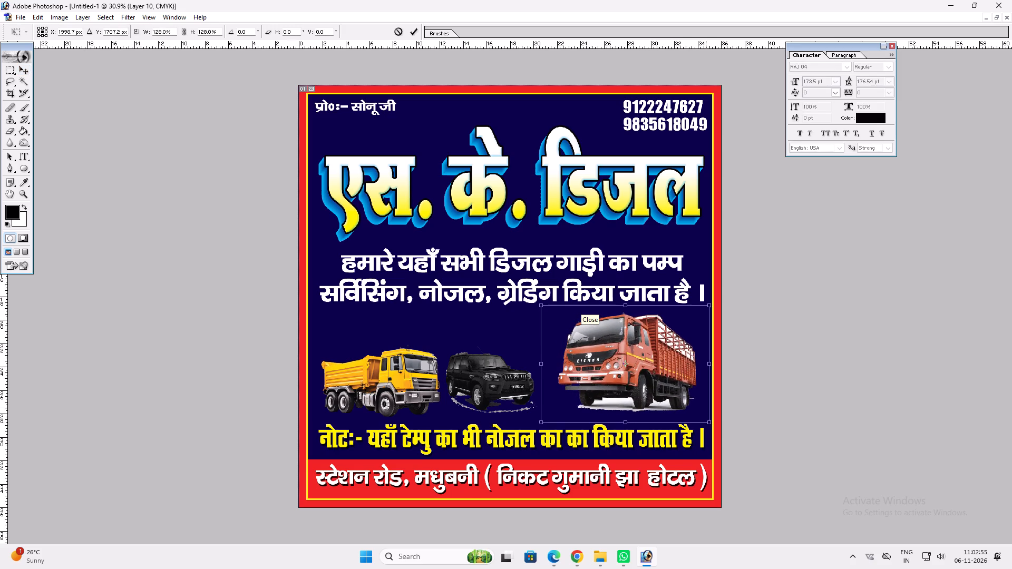
{"action": "left_click_drag", "start_coordinate": [707, 423], "coordinate": [711, 425], "text": "shift"}
{"action": "key", "text": "Return"}
{"action": "key", "text": "v"}
{"action": "key", "text": "ctrl+t"}
{"action": "left_click_drag", "start_coordinate": [685, 421], "coordinate": [685, 426], "text": "shift"}
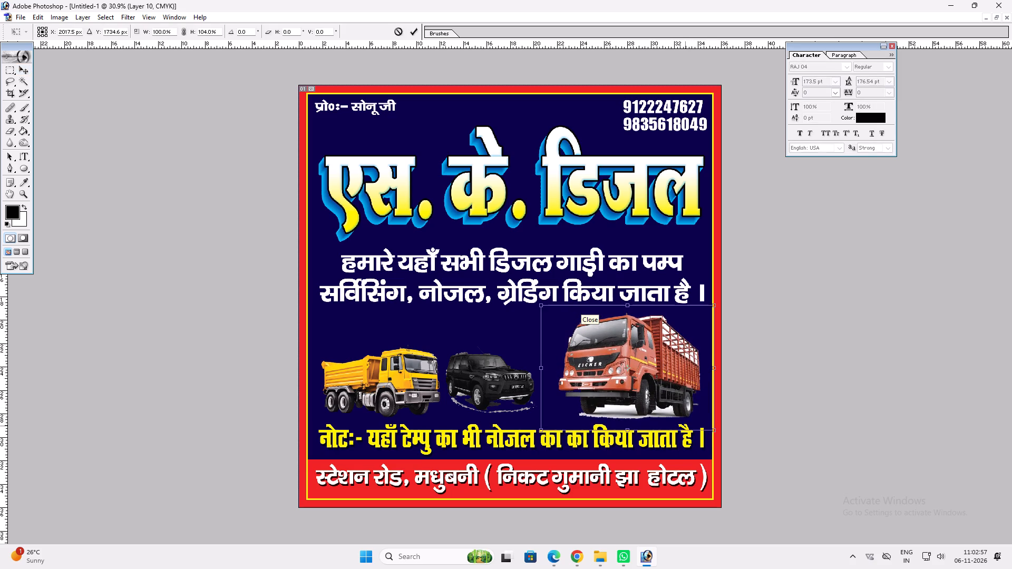
{"action": "key", "text": "shift+Return"}
{"action": "key", "text": "v"}
Switch to Chrome and examine the diesel gadi png image results for another vehicle, previewing the blue Ashok Leyland pickup.
{"action": "left_click", "coordinate": [586, 558]}
{"action": "scroll", "coordinate": [840, 237], "scroll_direction": "down", "scroll_amount": 6}
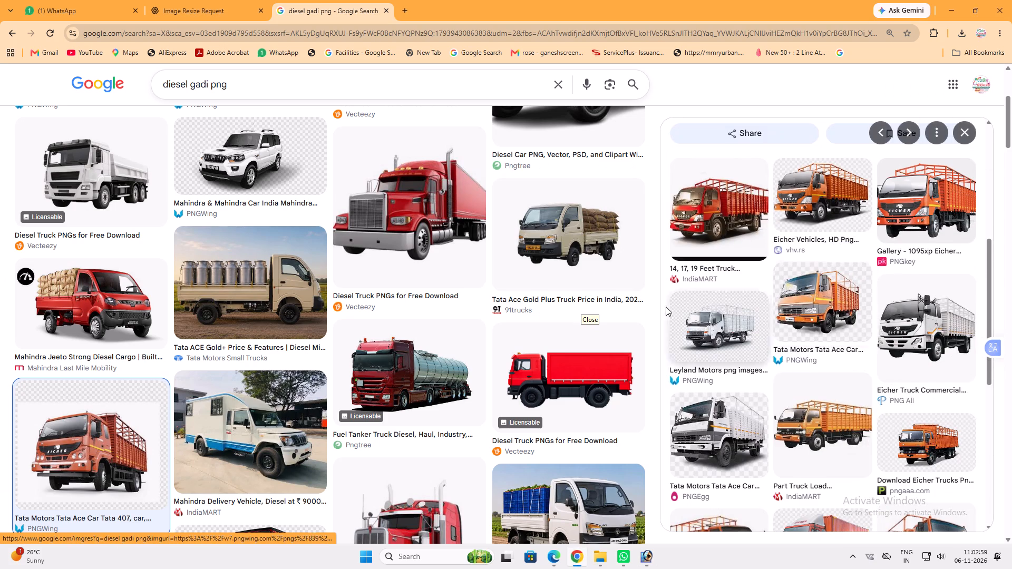
{"action": "scroll", "coordinate": [666, 307], "scroll_direction": "down", "scroll_amount": 1}
{"action": "scroll", "coordinate": [601, 320], "scroll_direction": "down", "scroll_amount": 1}
{"action": "scroll", "coordinate": [413, 309], "scroll_direction": "down", "scroll_amount": 3}
{"action": "scroll", "coordinate": [291, 322], "scroll_direction": "down", "scroll_amount": 1}
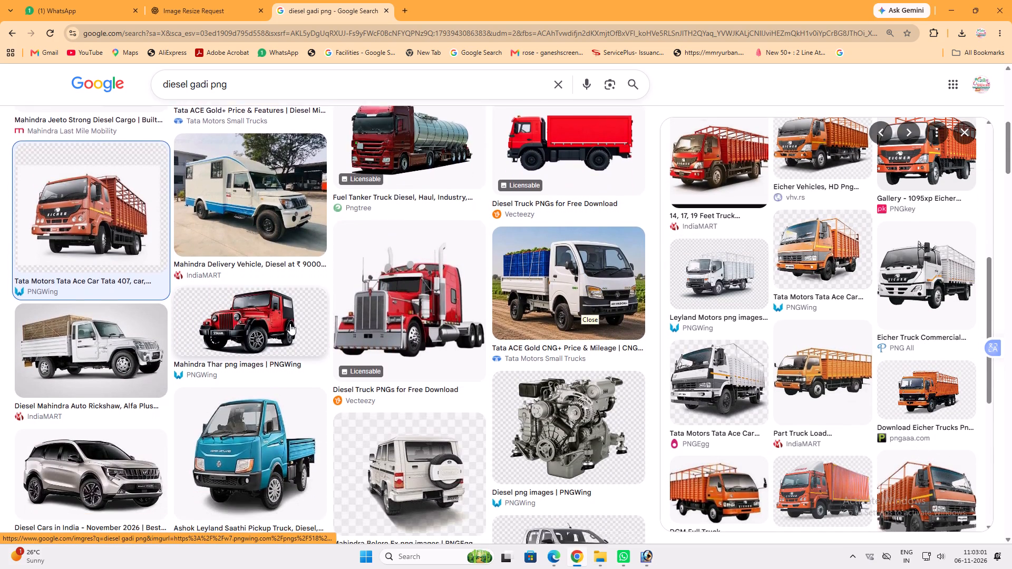
{"action": "scroll", "coordinate": [276, 321], "scroll_direction": "down", "scroll_amount": 2}
{"action": "left_click", "coordinate": [275, 325]}
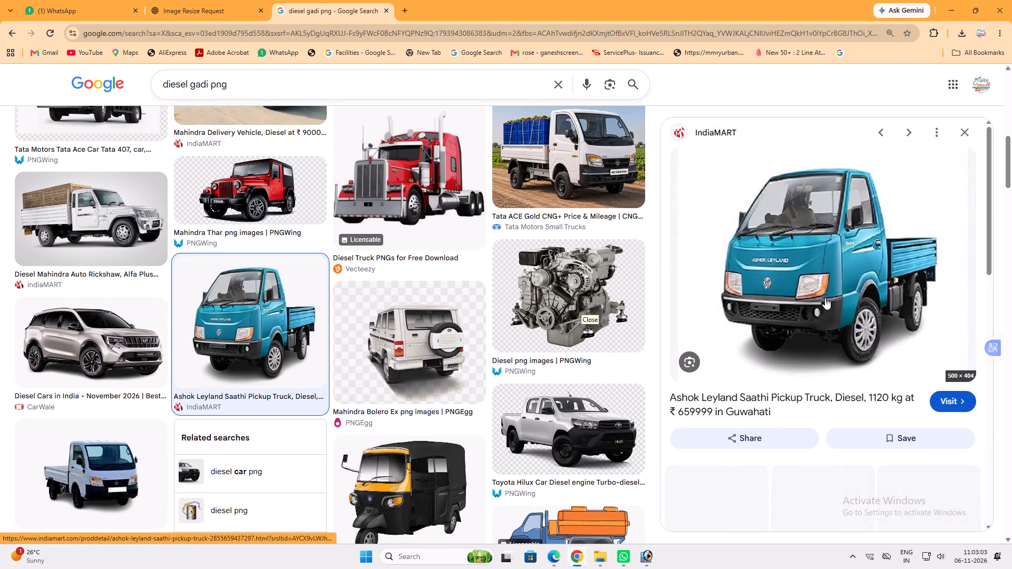
{"action": "scroll", "coordinate": [822, 290], "scroll_direction": "down", "scroll_amount": 2}
{"action": "scroll", "coordinate": [820, 288], "scroll_direction": "up", "scroll_amount": 4}
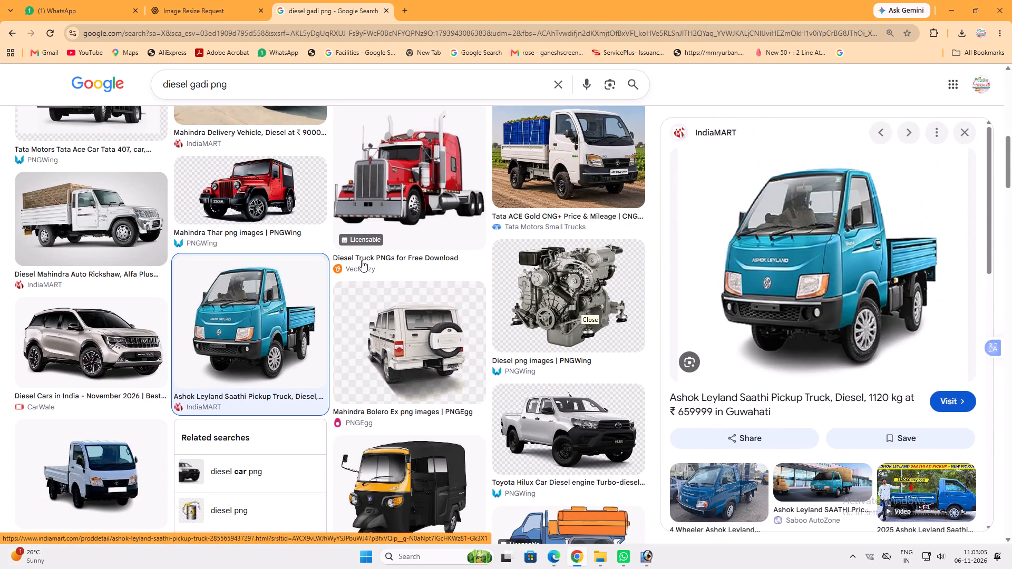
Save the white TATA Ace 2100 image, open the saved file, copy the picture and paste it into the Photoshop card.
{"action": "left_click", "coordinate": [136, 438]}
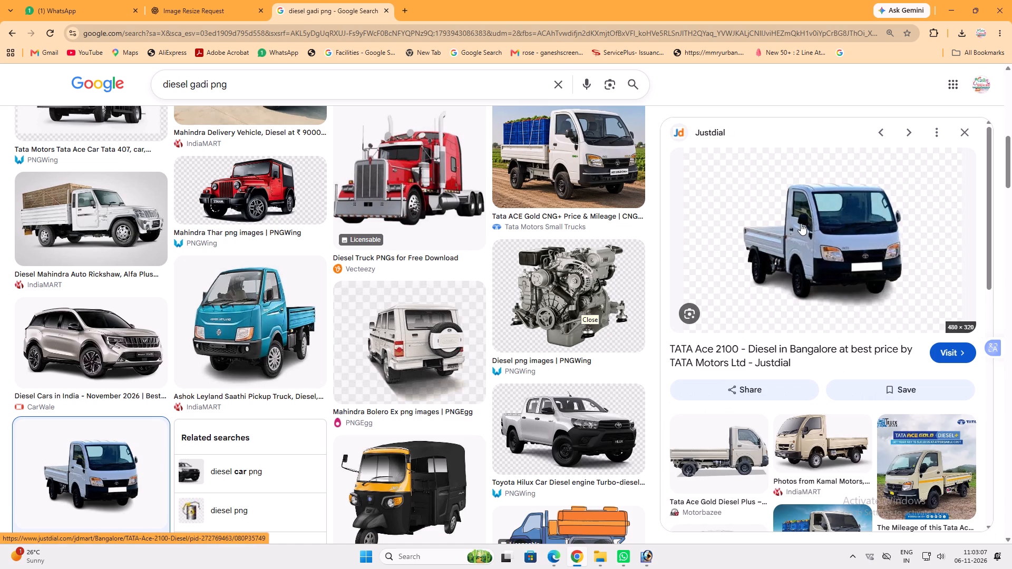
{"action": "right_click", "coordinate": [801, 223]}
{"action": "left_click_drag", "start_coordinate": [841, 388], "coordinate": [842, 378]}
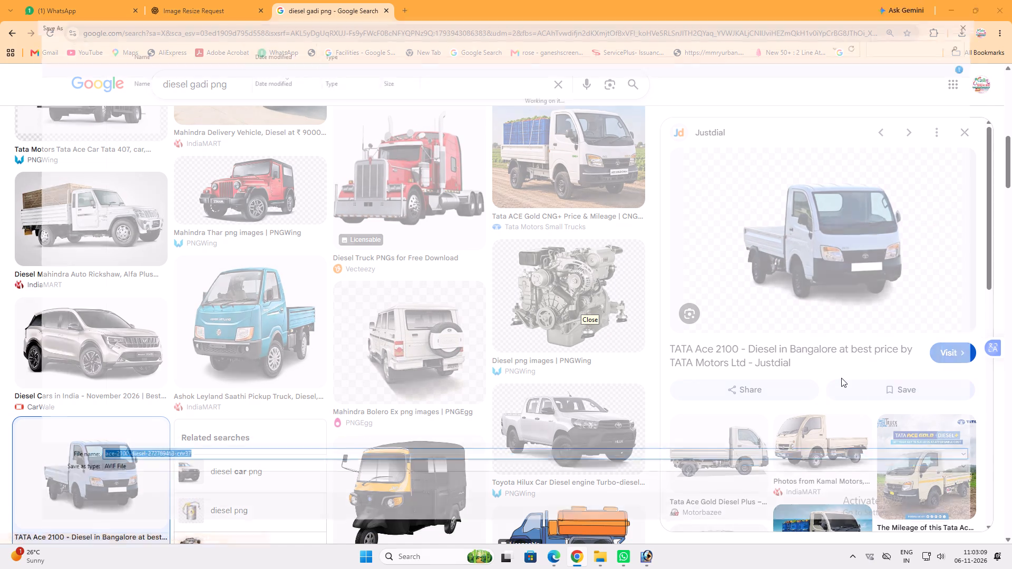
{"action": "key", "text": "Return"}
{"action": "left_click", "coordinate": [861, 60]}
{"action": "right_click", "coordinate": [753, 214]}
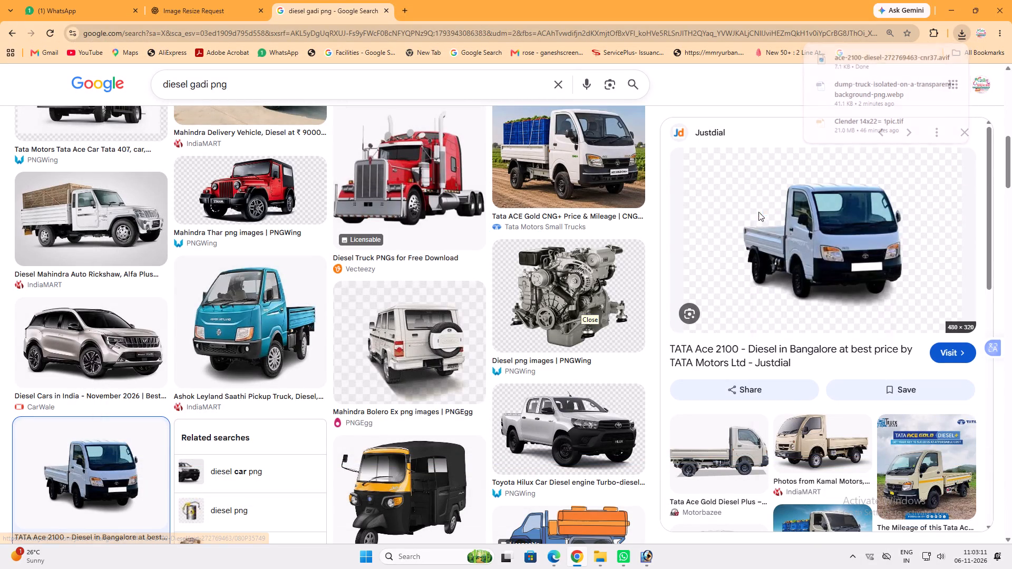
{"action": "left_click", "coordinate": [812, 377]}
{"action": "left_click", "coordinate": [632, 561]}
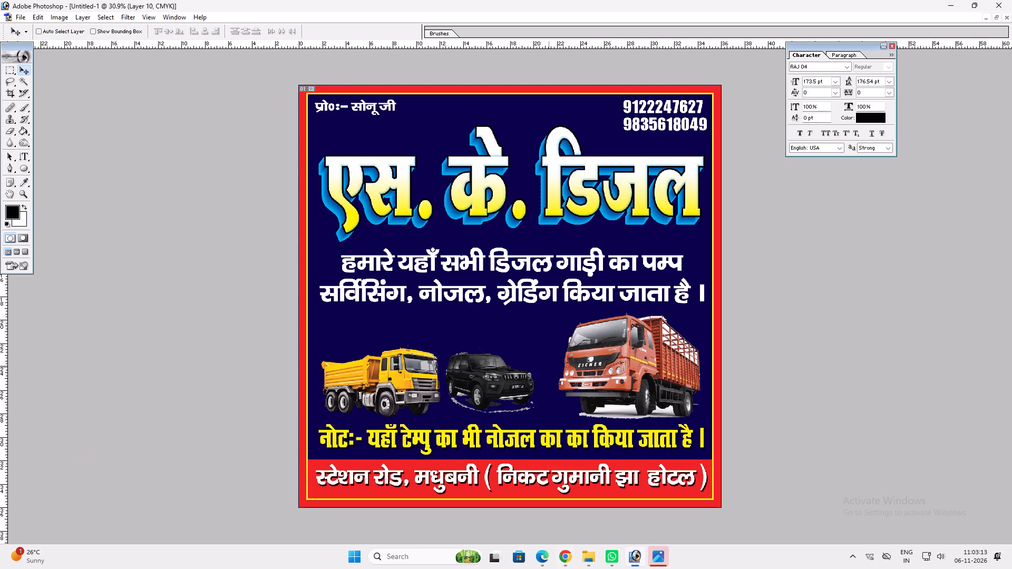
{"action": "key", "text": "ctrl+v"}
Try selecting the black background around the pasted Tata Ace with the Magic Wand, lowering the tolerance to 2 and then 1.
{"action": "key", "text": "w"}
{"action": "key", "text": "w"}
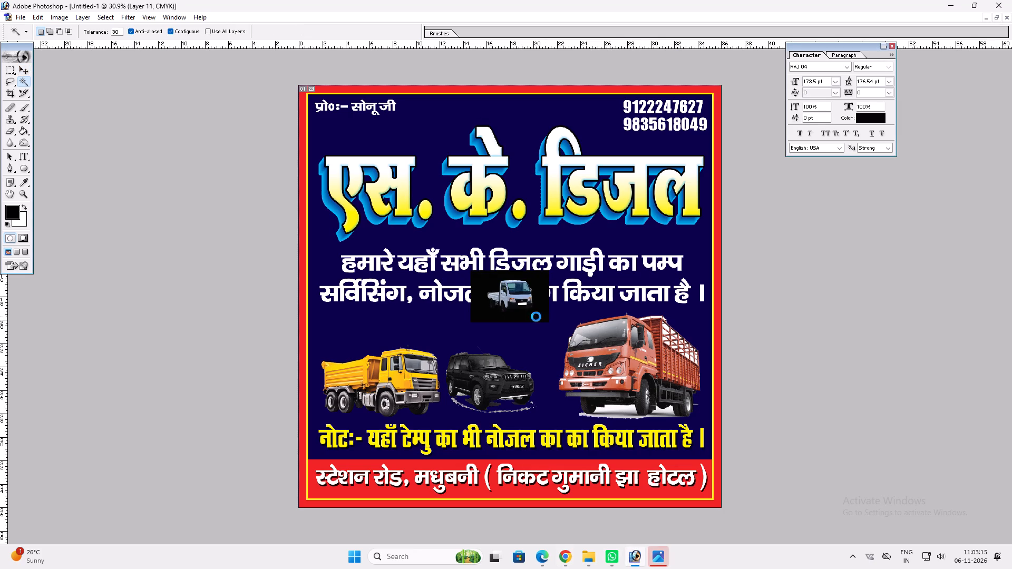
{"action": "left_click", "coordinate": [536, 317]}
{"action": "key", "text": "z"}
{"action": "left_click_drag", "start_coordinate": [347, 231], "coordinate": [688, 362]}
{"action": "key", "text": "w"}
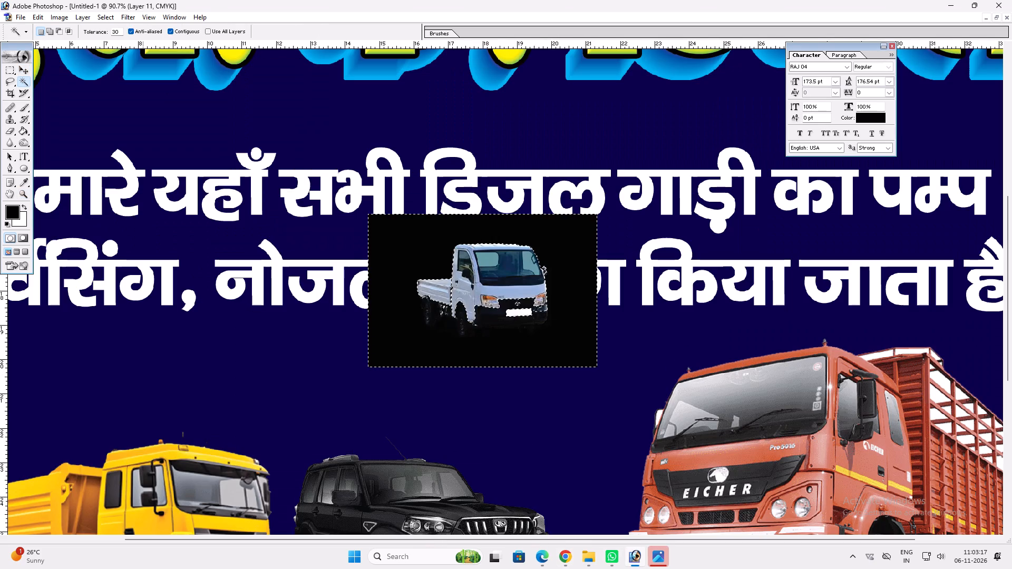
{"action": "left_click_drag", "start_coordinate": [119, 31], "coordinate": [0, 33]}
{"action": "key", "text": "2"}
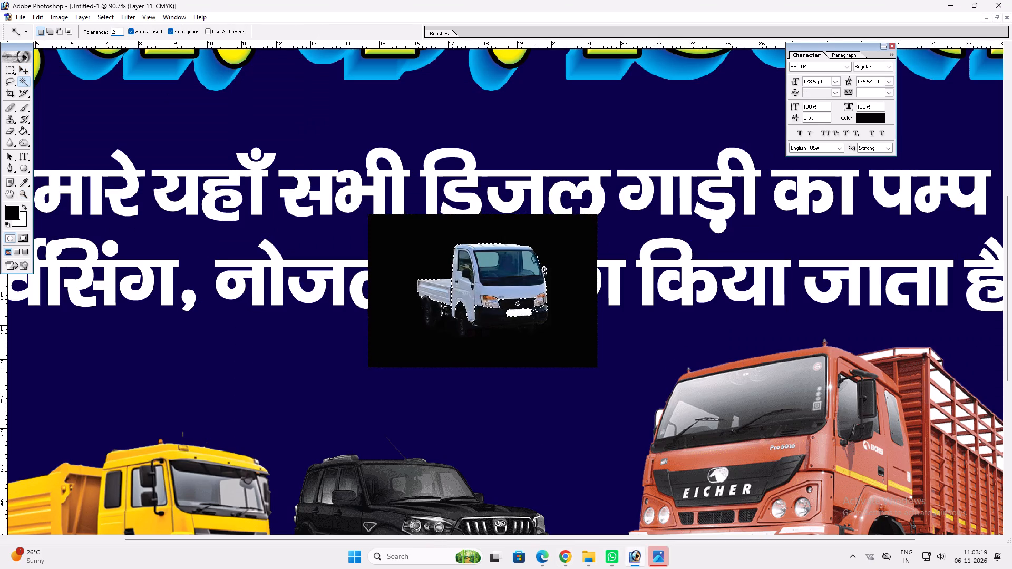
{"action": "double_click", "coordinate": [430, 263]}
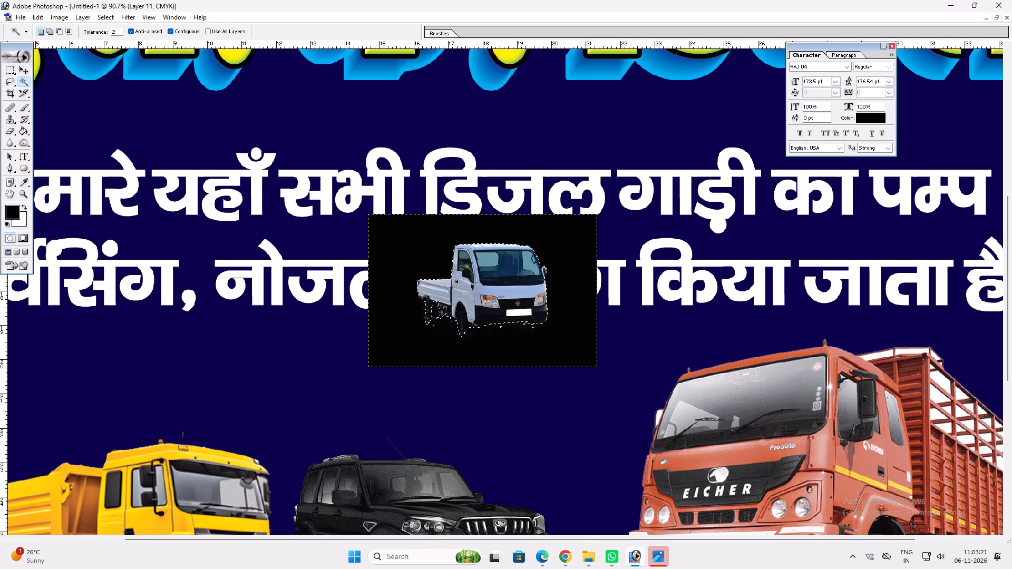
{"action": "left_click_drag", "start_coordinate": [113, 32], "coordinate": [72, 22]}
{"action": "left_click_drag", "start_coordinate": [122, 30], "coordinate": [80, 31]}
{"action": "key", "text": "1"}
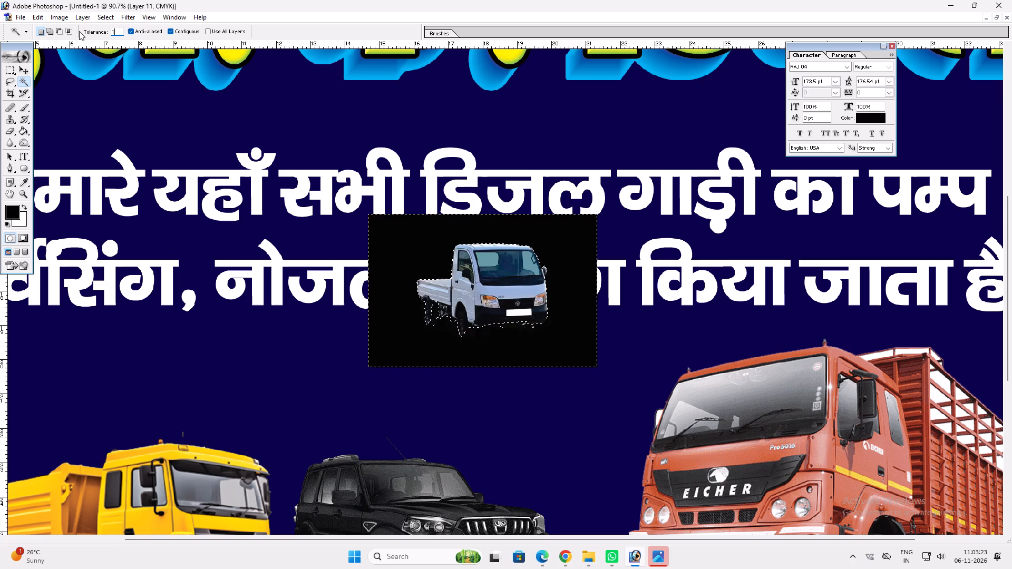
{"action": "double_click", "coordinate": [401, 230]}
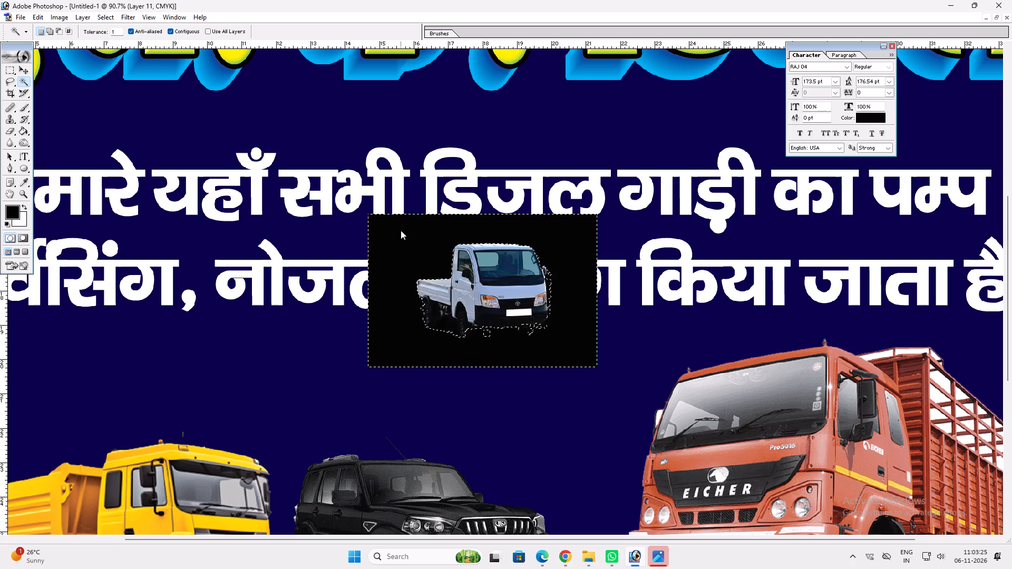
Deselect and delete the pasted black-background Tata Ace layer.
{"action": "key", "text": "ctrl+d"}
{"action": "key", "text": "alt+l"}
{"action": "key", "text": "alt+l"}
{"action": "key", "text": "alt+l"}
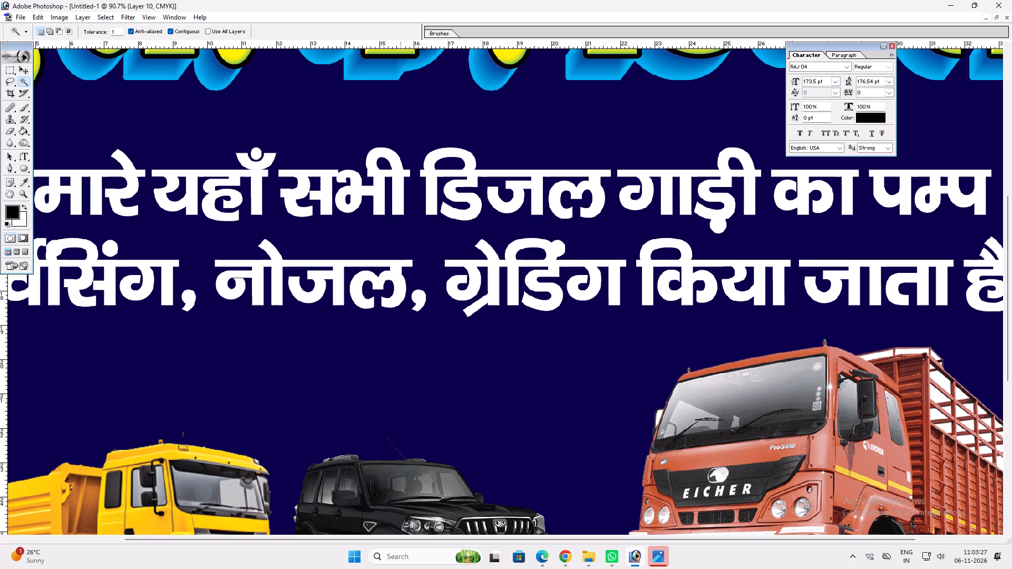
Switch to Chrome, copy Motorbazee's side-view Tata Ace Gold image and paste it into the Photoshop card.
{"action": "left_click", "coordinate": [566, 546]}
{"action": "scroll", "coordinate": [785, 333], "scroll_direction": "down", "scroll_amount": 4}
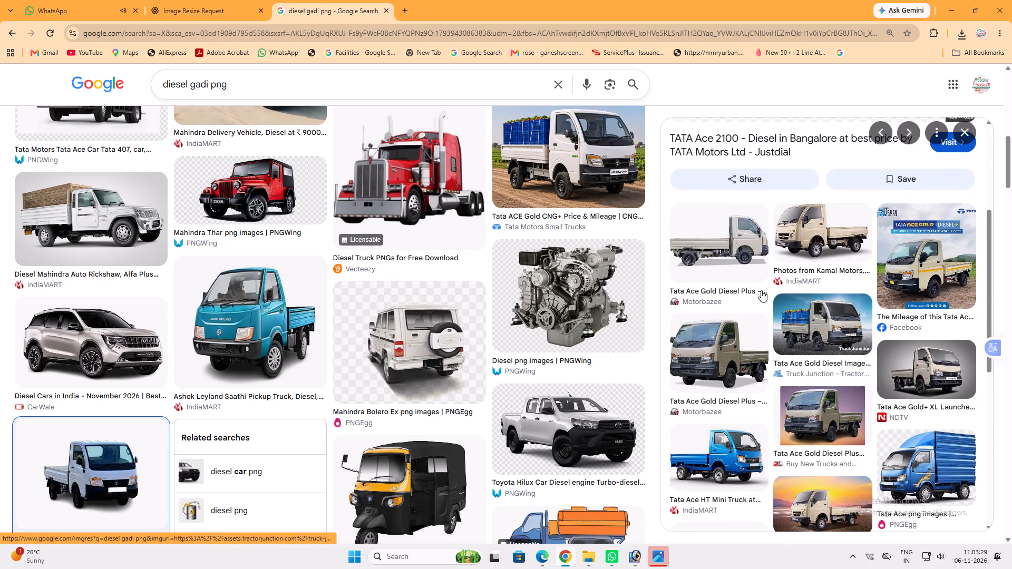
{"action": "left_click", "coordinate": [756, 242]}
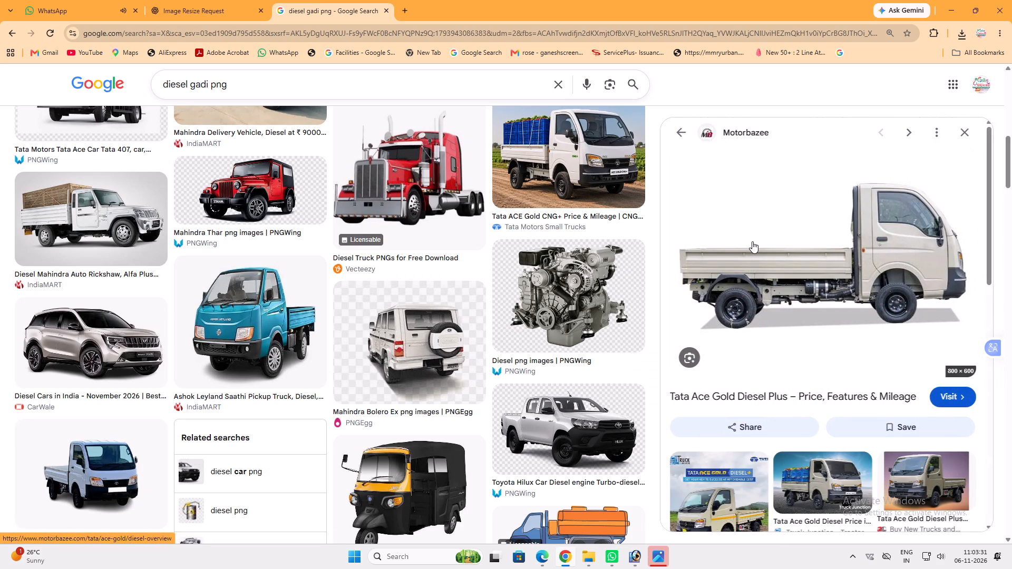
{"action": "right_click", "coordinate": [752, 241]}
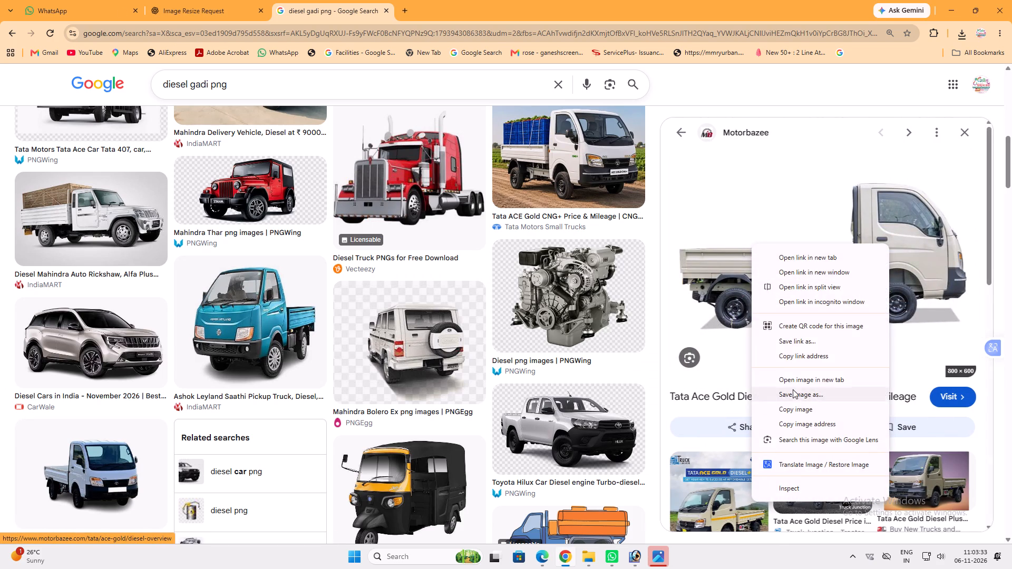
{"action": "left_click", "coordinate": [796, 407]}
{"action": "left_click", "coordinate": [637, 560]}
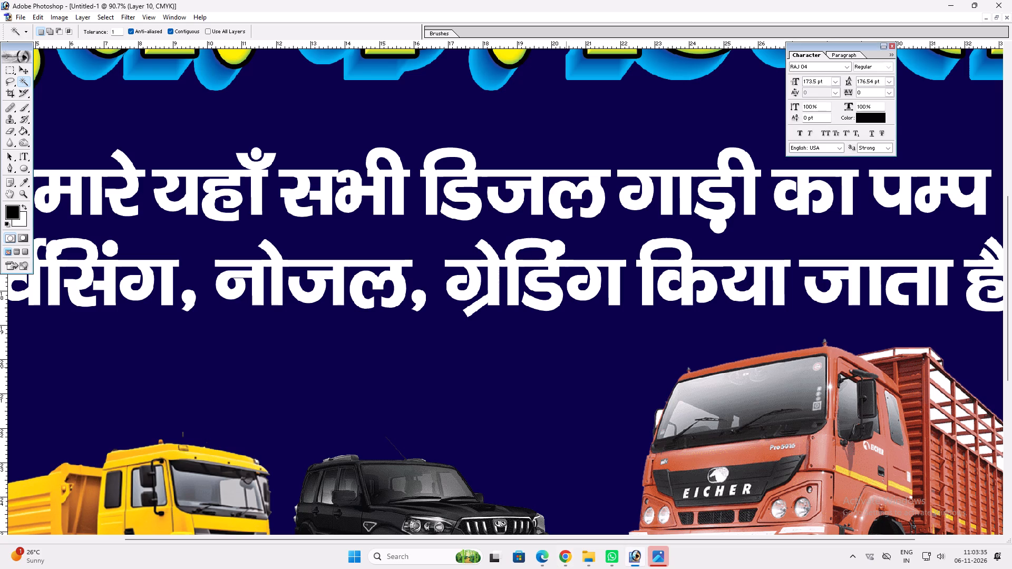
{"action": "key", "text": "ctrl+v"}
Select the white background around the Tata Ace Gold with the Magic Wand, delete it and deselect.
{"action": "key", "text": "w"}
{"action": "left_click", "coordinate": [551, 375]}
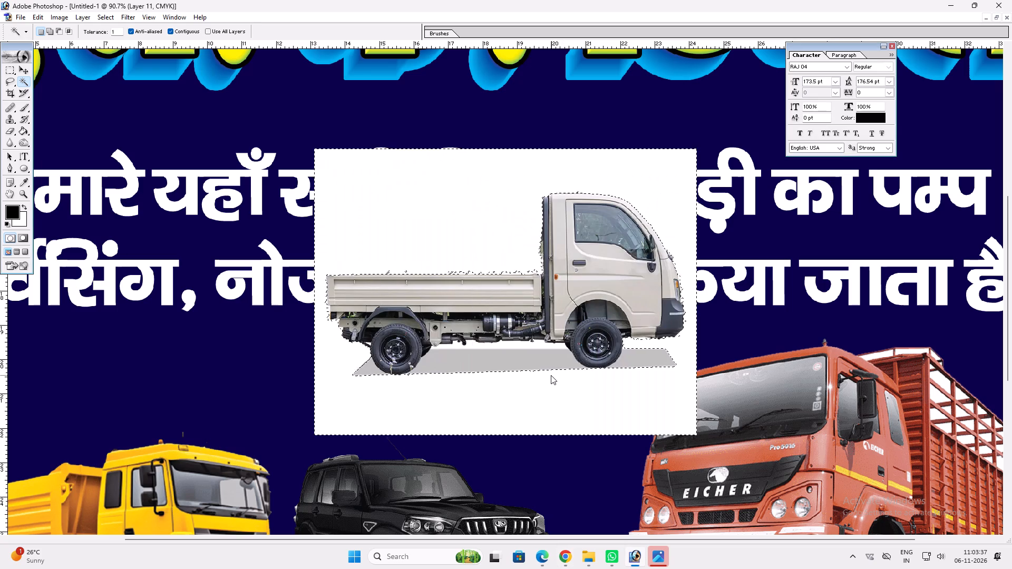
{"action": "key", "text": "Delete"}
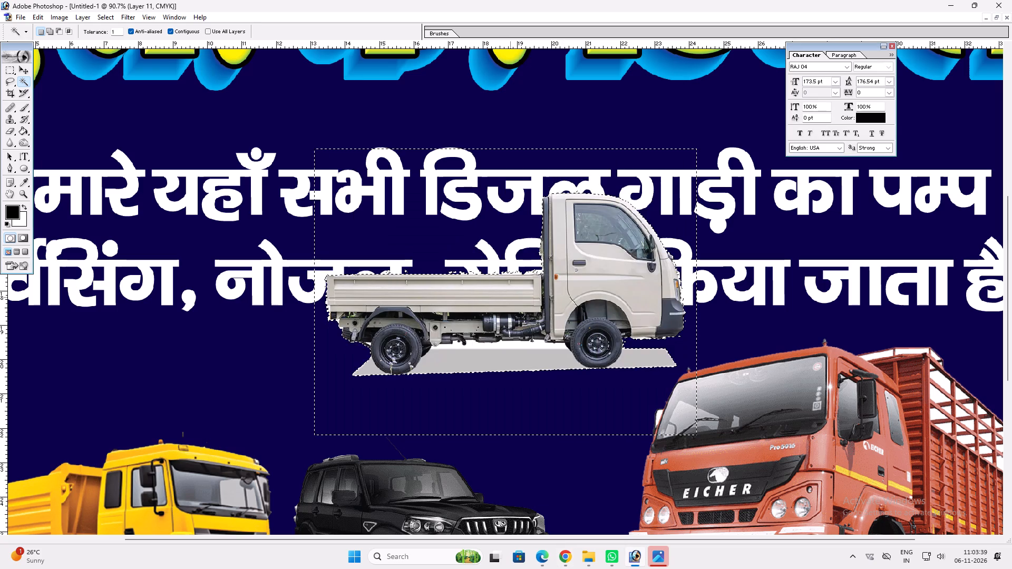
{"action": "key", "text": "ctrl+d"}
Move the white Tata Ace Gold above the yellow dump truck on the card's left side.
{"action": "key", "text": "space"}
{"action": "right_click_drag", "start_coordinate": [502, 325], "coordinate": [511, 326]}
{"action": "left_click", "coordinate": [540, 336]}
{"action": "key", "text": "v"}
{"action": "left_click_drag", "start_coordinate": [549, 302], "coordinate": [431, 337]}
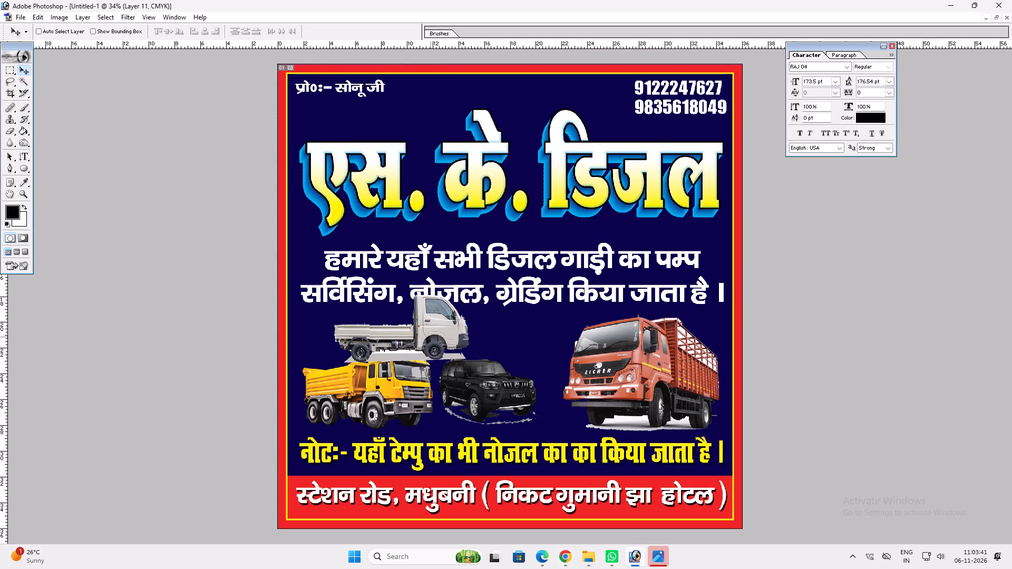
{"action": "left_click_drag", "start_coordinate": [431, 337], "coordinate": [396, 338]}
Lower the dump truck's top edge and extend its bottom edge slightly to clear space beneath the Tata Ace Gold.
{"action": "left_click", "coordinate": [400, 380], "text": "ctrl"}
{"action": "key", "text": "ctrl+t"}
{"action": "left_click_drag", "start_coordinate": [398, 350], "coordinate": [393, 365], "text": "shift"}
{"action": "left_click_drag", "start_coordinate": [408, 431], "coordinate": [407, 436], "text": "shift"}
{"action": "key", "text": "Return"}
{"action": "key", "text": "v"}
Shrink the white Tata Ace Gold so that it fits between the service text and the dump truck.
{"action": "left_click", "coordinate": [411, 339], "text": "ctrl"}
{"action": "key", "text": "ctrl+t"}
{"action": "left_click_drag", "start_coordinate": [434, 297], "coordinate": [410, 308], "text": "shift"}
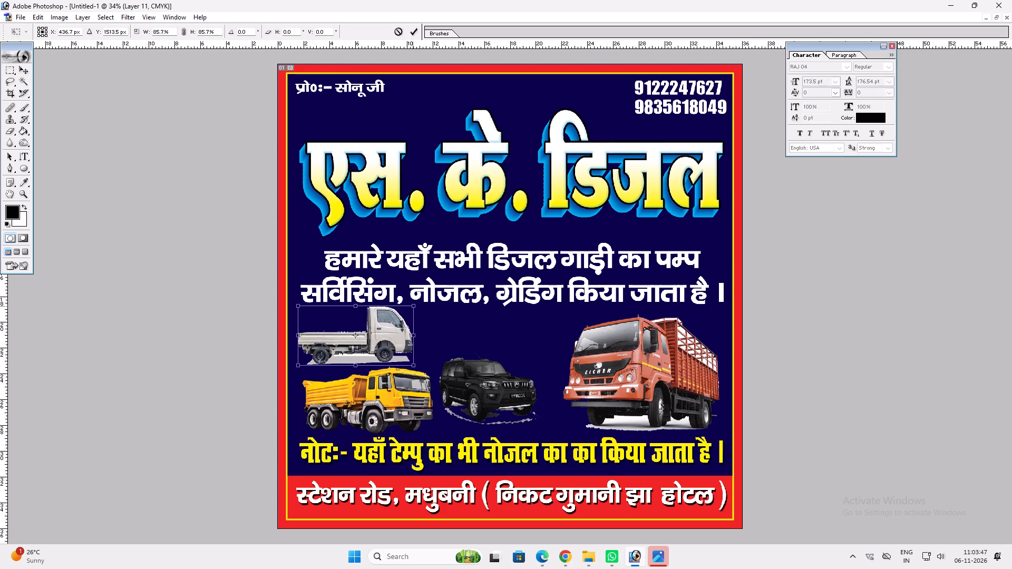
{"action": "left_click_drag", "start_coordinate": [410, 308], "coordinate": [399, 312], "text": "shift"}
{"action": "key", "text": "Return"}
{"action": "left_click", "coordinate": [394, 330]}
{"action": "key", "text": "ctrl+t"}
{"action": "left_click_drag", "start_coordinate": [378, 315], "coordinate": [383, 312], "text": "shift"}
{"action": "key", "text": "shift+Return"}
{"action": "key", "text": "v"}
Shift the black Scorpio slightly right and down, then enlarge it to 106.2% between the dump truck and Eicher truck.
{"action": "left_click", "coordinate": [477, 403], "text": "ctrl"}
{"action": "left_click_drag", "start_coordinate": [478, 403], "coordinate": [485, 407]}
{"action": "key", "text": "ctrl+t"}
{"action": "left_click_drag", "start_coordinate": [549, 426], "coordinate": [558, 428], "text": "shift"}
{"action": "left_click", "coordinate": [529, 364], "text": "shift"}
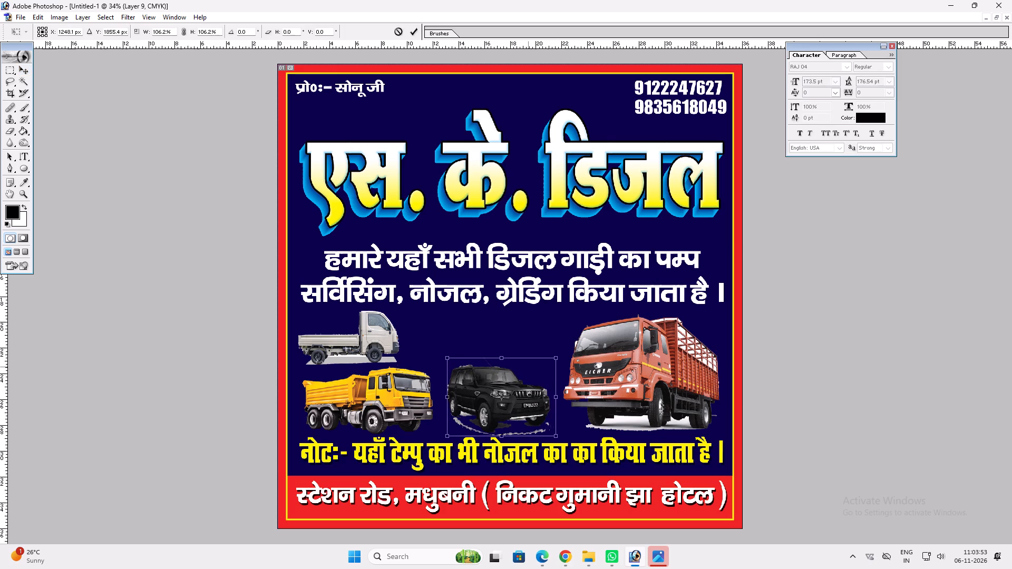
{"action": "left_click", "coordinate": [524, 360], "text": "alt+shift"}
{"action": "key", "text": "Return"}
{"action": "key", "text": "v"}
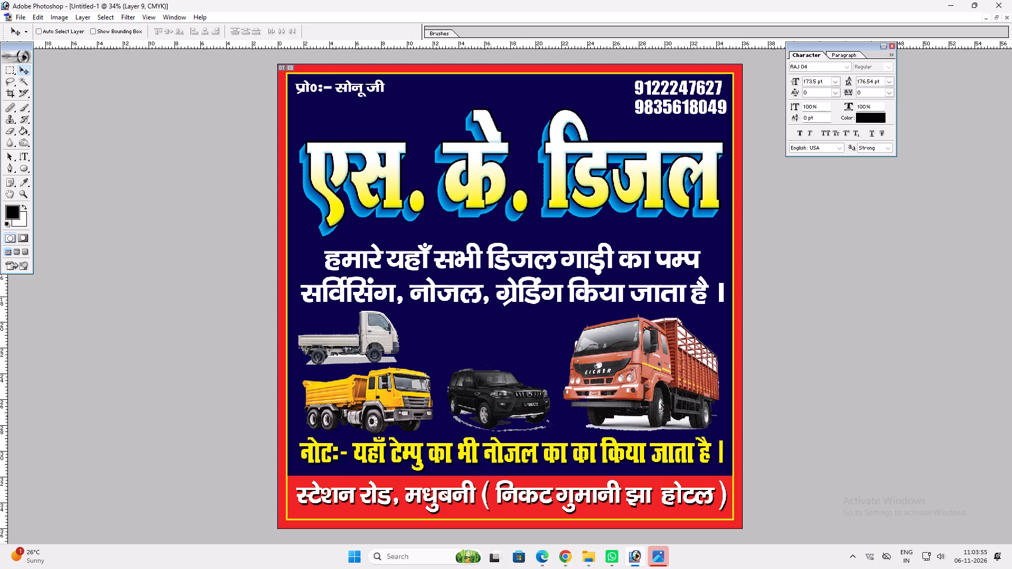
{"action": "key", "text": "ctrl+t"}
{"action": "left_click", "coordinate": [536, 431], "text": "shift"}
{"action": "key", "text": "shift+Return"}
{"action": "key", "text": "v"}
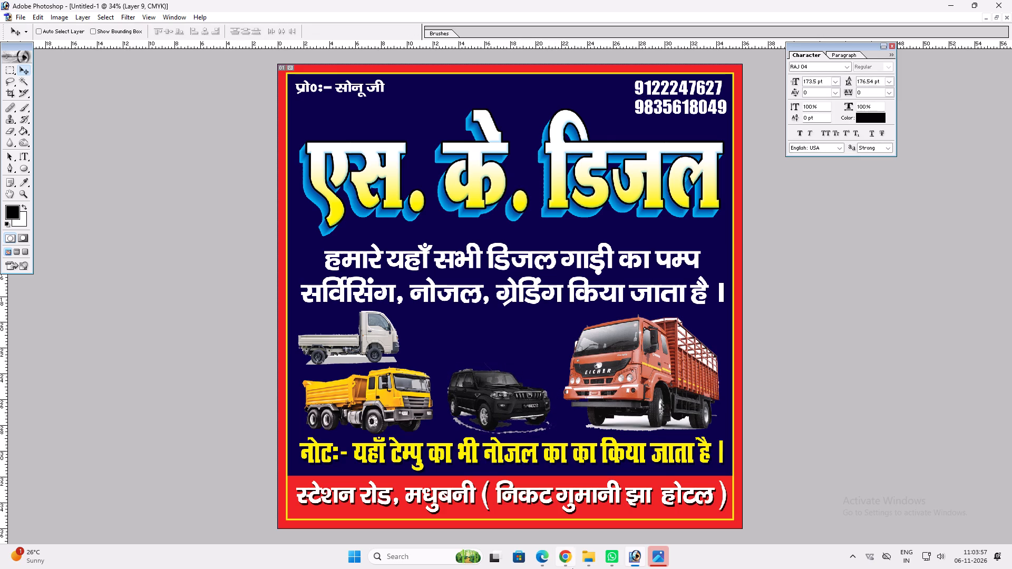
Switch to Chrome and save the black-and-yellow Piaggio Ape City auto rickshaw image from the "diesel gadi png" results.
{"action": "left_click", "coordinate": [569, 551]}
{"action": "scroll", "coordinate": [805, 331], "scroll_direction": "down", "scroll_amount": 5}
{"action": "left_click", "coordinate": [727, 351]}
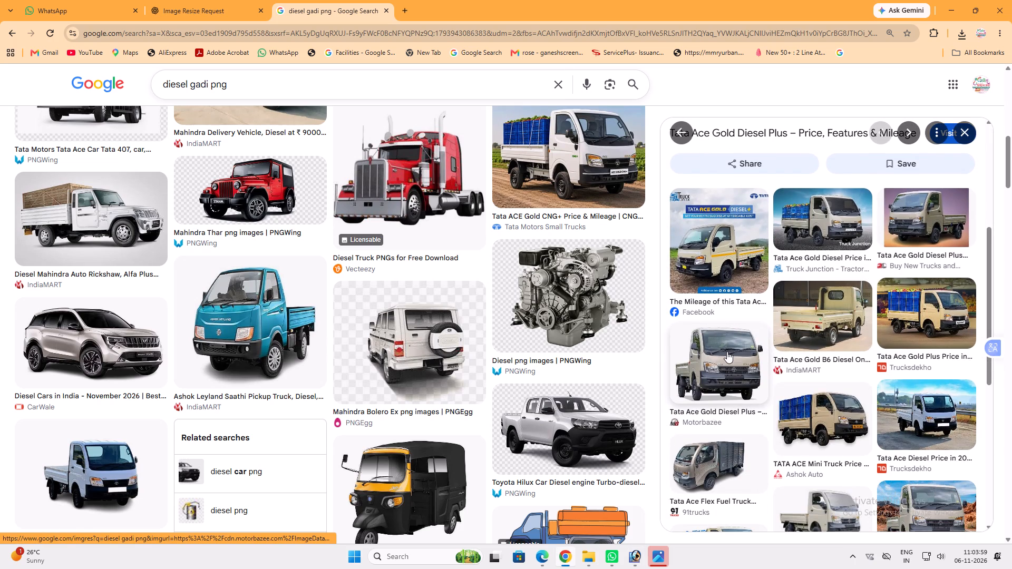
{"action": "scroll", "coordinate": [442, 323], "scroll_direction": "down", "scroll_amount": 2}
{"action": "scroll", "coordinate": [435, 278], "scroll_direction": "down", "scroll_amount": 2}
{"action": "left_click", "coordinate": [433, 278]}
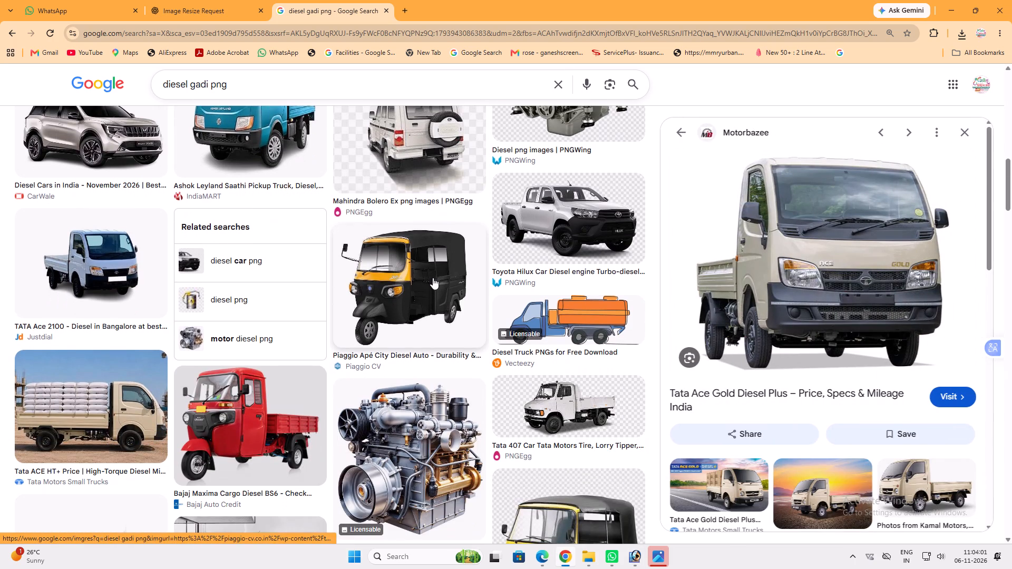
{"action": "right_click", "coordinate": [783, 239]}
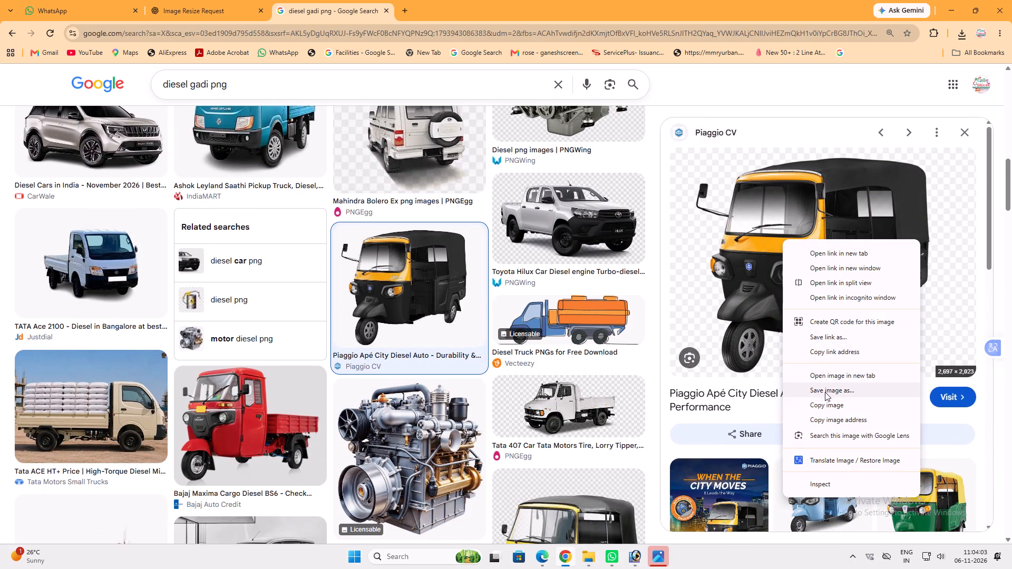
{"action": "left_click", "coordinate": [822, 391]}
{"action": "key", "text": "Return"}
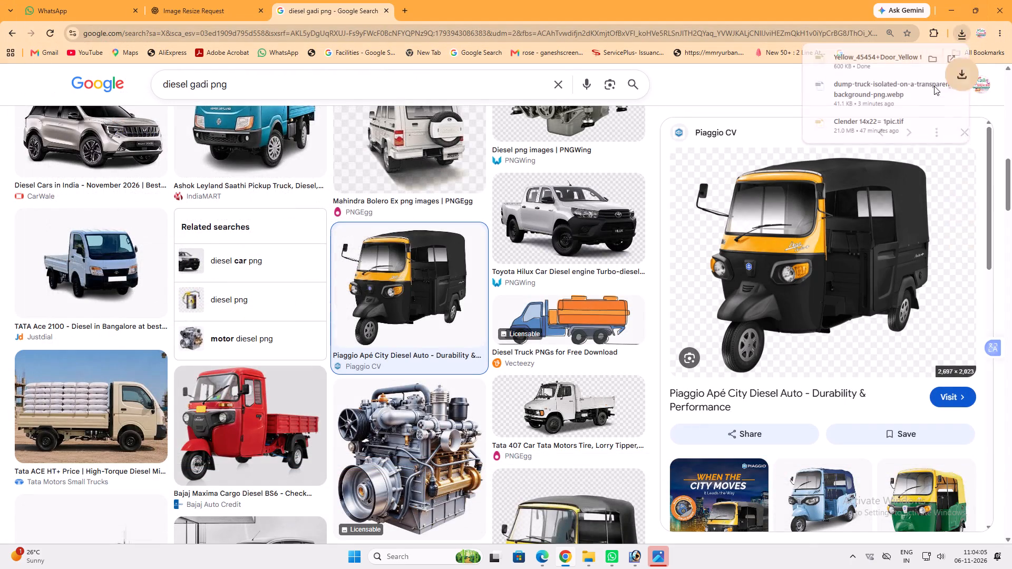
Open the downloaded auto rickshaw image in Photoshop and transfer it onto the S.K. Diesel card.
{"action": "left_click_drag", "start_coordinate": [864, 63], "coordinate": [587, 396]}
{"action": "key", "text": "v"}
{"action": "key", "text": "v"}
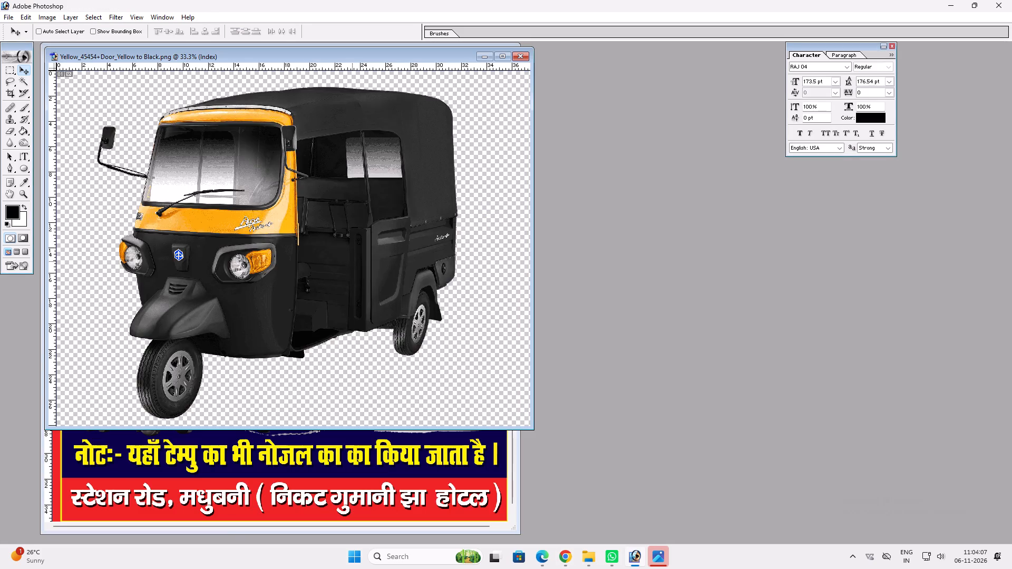
{"action": "left_click_drag", "start_coordinate": [345, 262], "coordinate": [386, 476]}
{"action": "key", "text": "ctrl+a"}
{"action": "key", "text": "ctrl+x"}
{"action": "left_click", "coordinate": [391, 463], "text": "ctrl"}
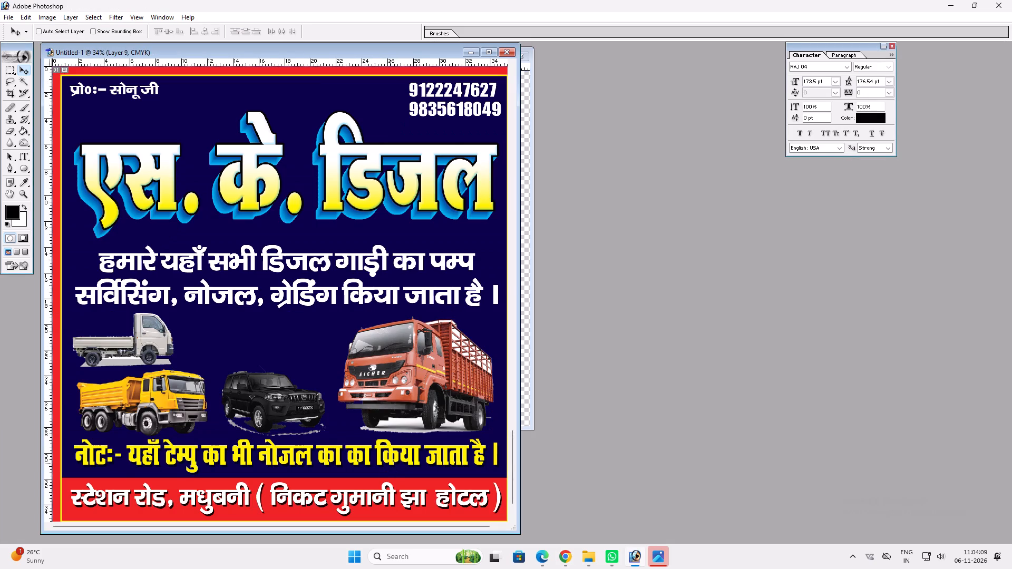
{"action": "key", "text": "ctrl+v"}
{"action": "key", "text": "v"}
{"action": "left_click_drag", "start_coordinate": [391, 461], "coordinate": [374, 434]}
{"action": "key", "text": "f"}
{"action": "key", "text": "f"}
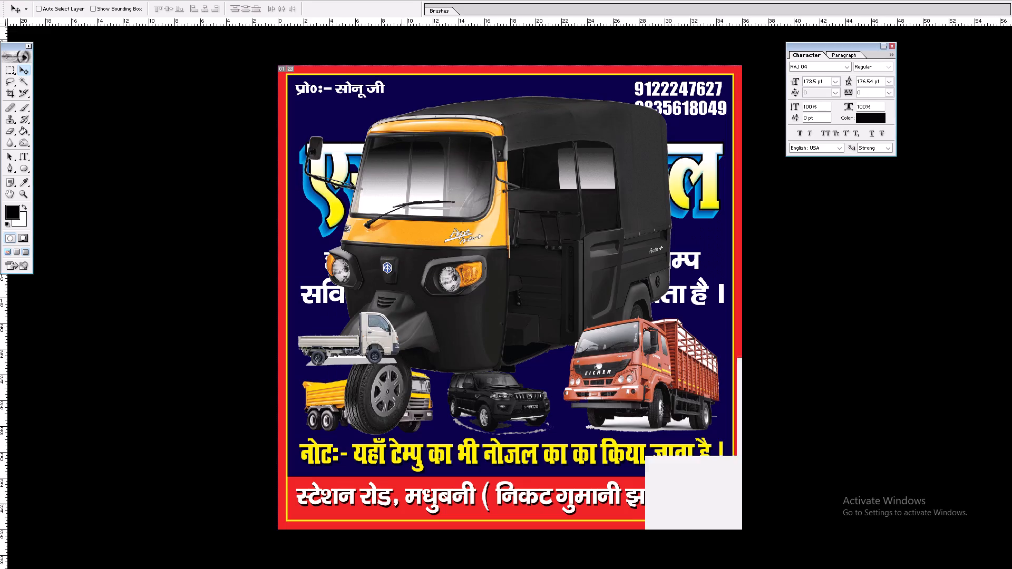
Scale the oversized auto rickshaw down proportionally and move it above the black Scorpio.
{"action": "key", "text": "ctrl+t"}
{"action": "left_click_drag", "start_coordinate": [670, 101], "coordinate": [617, 189], "text": "alt+shift"}
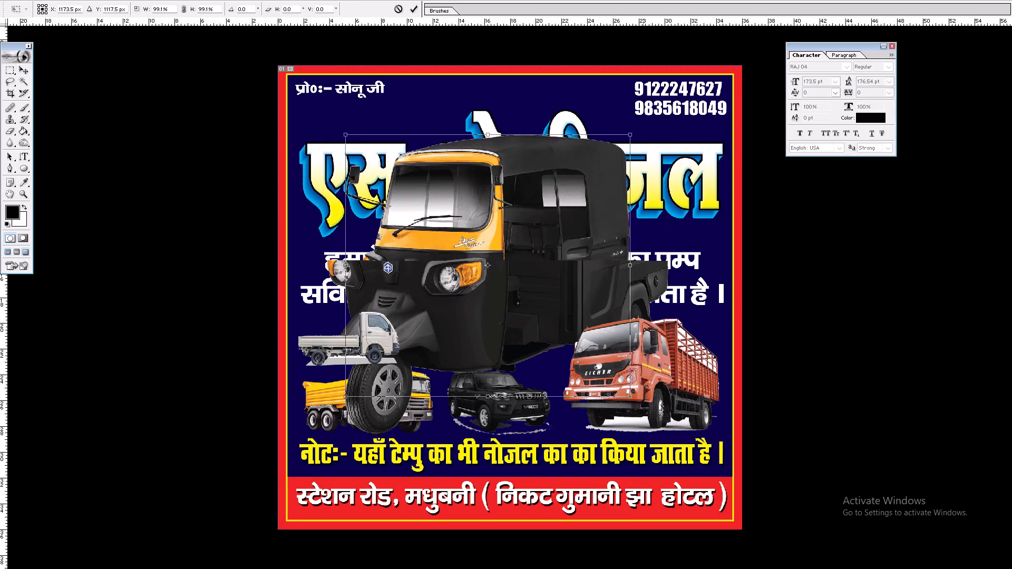
{"action": "left_click_drag", "start_coordinate": [617, 189], "coordinate": [565, 254], "text": "alt+shift"}
{"action": "key", "text": "Return"}
{"action": "key", "text": "v"}
{"action": "left_click_drag", "start_coordinate": [527, 263], "coordinate": [549, 351]}
Shrink the auto rickshaw further and shift it toward the Eicher truck, above the Scorpio's rear end.
{"action": "key", "text": "ctrl+t"}
{"action": "left_click_drag", "start_coordinate": [561, 306], "coordinate": [541, 317], "text": "shift"}
{"action": "key", "text": "Return"}
{"action": "key", "text": "v"}
{"action": "left_click_drag", "start_coordinate": [523, 344], "coordinate": [538, 339]}
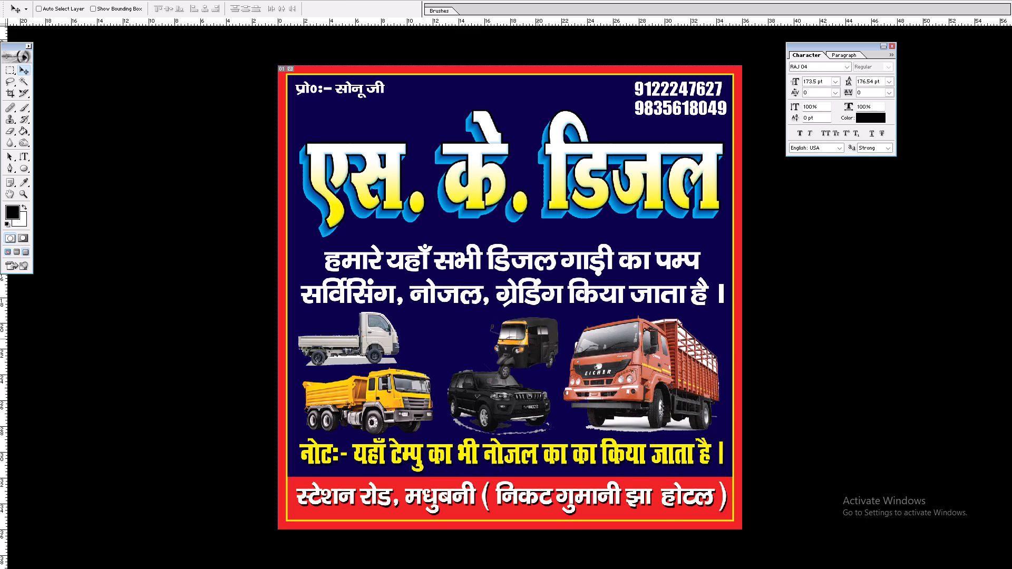
{"action": "left_click_drag", "start_coordinate": [538, 339], "coordinate": [551, 337]}
{"action": "key", "text": "ctrl+t"}
{"action": "left_click_drag", "start_coordinate": [575, 379], "coordinate": [568, 377], "text": "alt+shift"}
{"action": "key", "text": "Return"}
{"action": "key", "text": "v"}
{"action": "key", "text": "f"}
{"action": "key", "text": "f"}
{"action": "key", "text": "f"}
{"action": "key", "text": "f"}
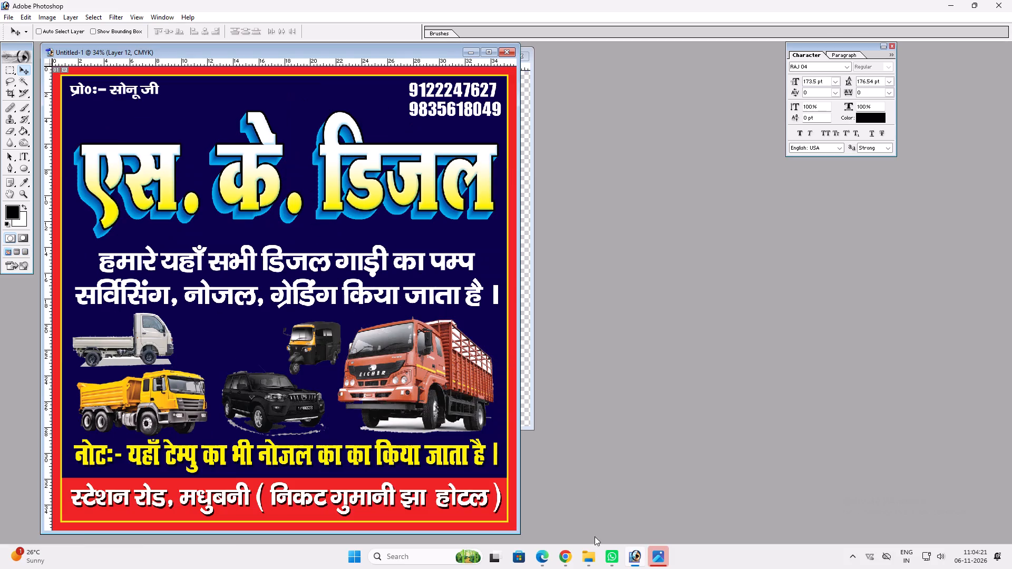
Switch to Chrome, find the red Tata Nexon PNG in the image results and copy it.
{"action": "left_click", "coordinate": [574, 547]}
{"action": "left_click", "coordinate": [570, 547]}
{"action": "scroll", "coordinate": [772, 292], "scroll_direction": "down", "scroll_amount": 5}
{"action": "scroll", "coordinate": [595, 312], "scroll_direction": "down", "scroll_amount": 2}
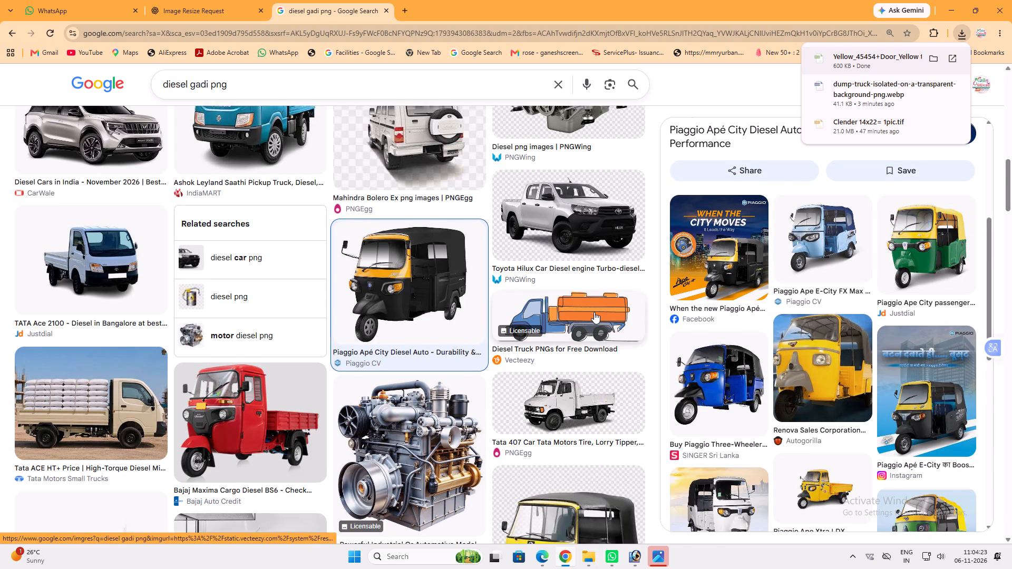
{"action": "scroll", "coordinate": [594, 312], "scroll_direction": "down", "scroll_amount": 1}
{"action": "scroll", "coordinate": [514, 284], "scroll_direction": "down", "scroll_amount": 1}
{"action": "scroll", "coordinate": [257, 297], "scroll_direction": "down", "scroll_amount": 3}
{"action": "scroll", "coordinate": [187, 289], "scroll_direction": "down", "scroll_amount": 2}
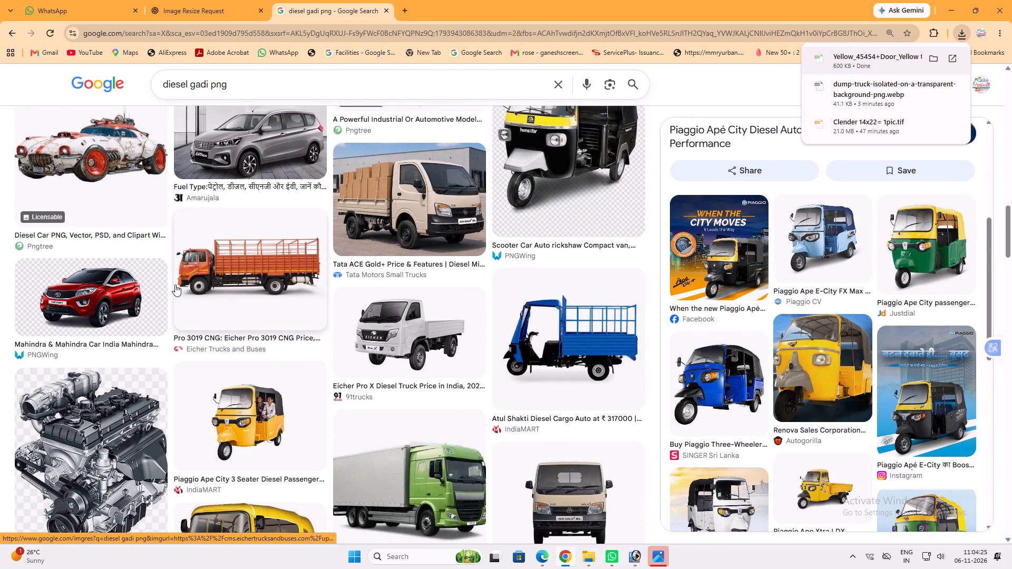
{"action": "left_click", "coordinate": [113, 253]}
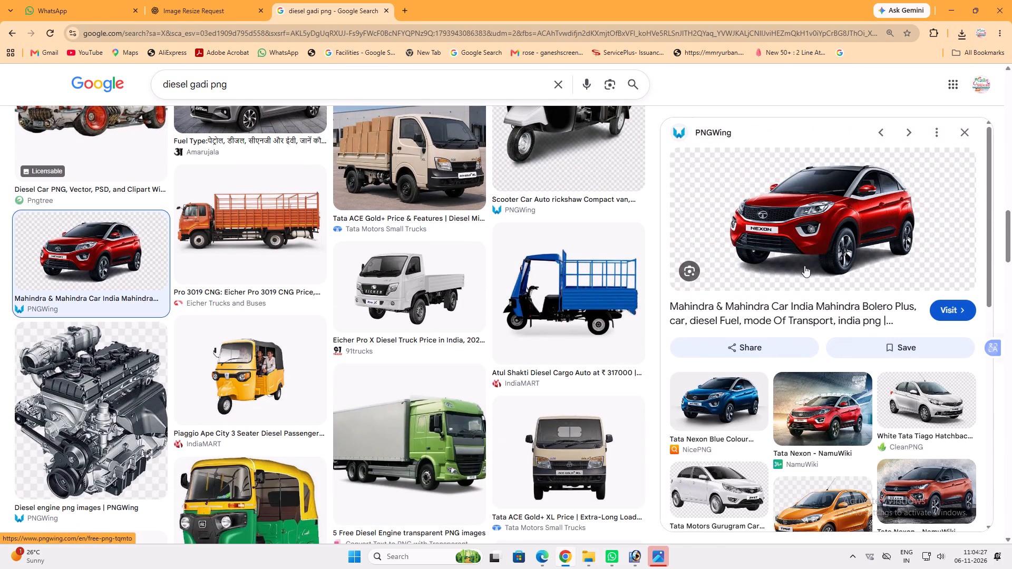
{"action": "right_click", "coordinate": [784, 213]}
{"action": "left_click", "coordinate": [821, 379]}
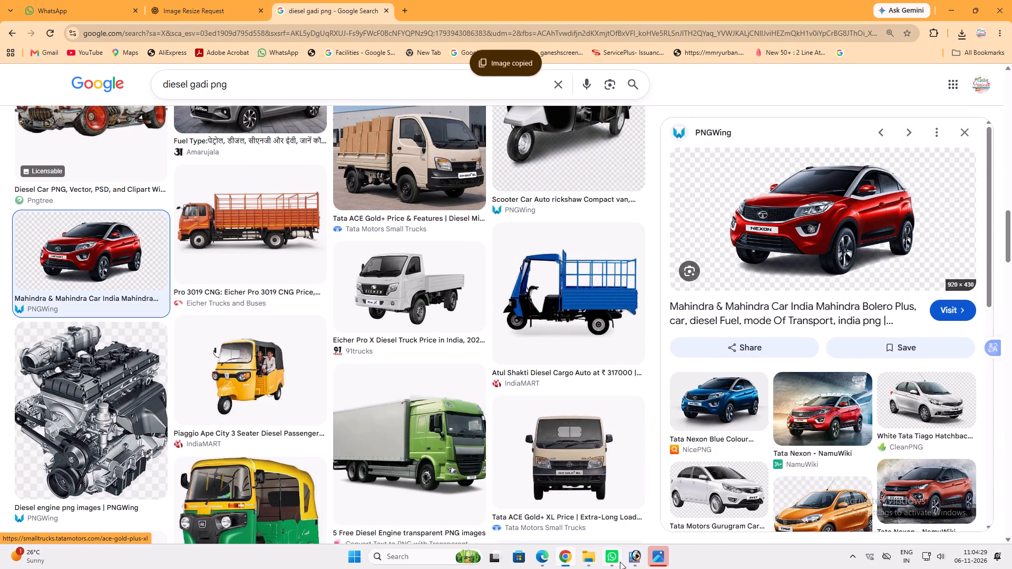
Paste the red Nexon onto the card in Photoshop and remove its checkered background using the Magic Wand at tolerance 30.
{"action": "left_click", "coordinate": [636, 548]}
{"action": "key", "text": "ctrl+v"}
{"action": "left_click", "coordinate": [488, 54]}
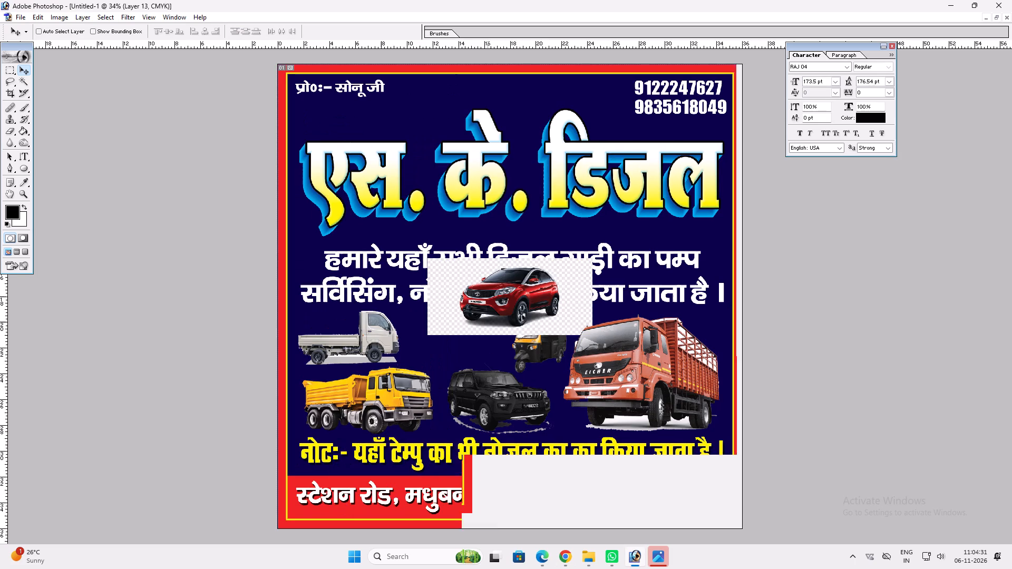
{"action": "key", "text": "w"}
{"action": "left_click", "coordinate": [568, 311]}
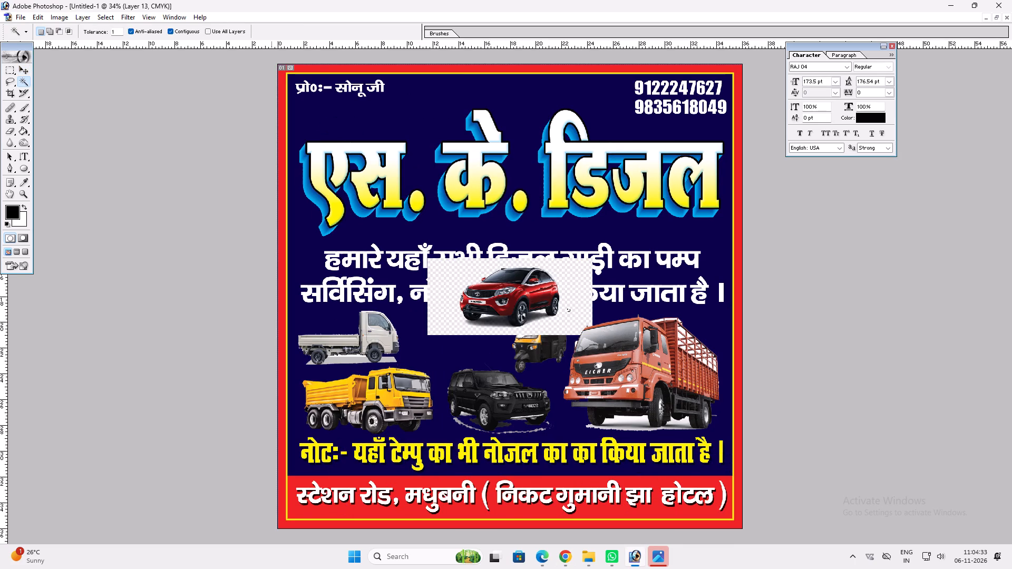
{"action": "left_click_drag", "start_coordinate": [114, 34], "coordinate": [32, 20]}
{"action": "type", "text": "30"}
{"action": "left_click", "coordinate": [483, 274]}
{"action": "key", "text": "Delete"}
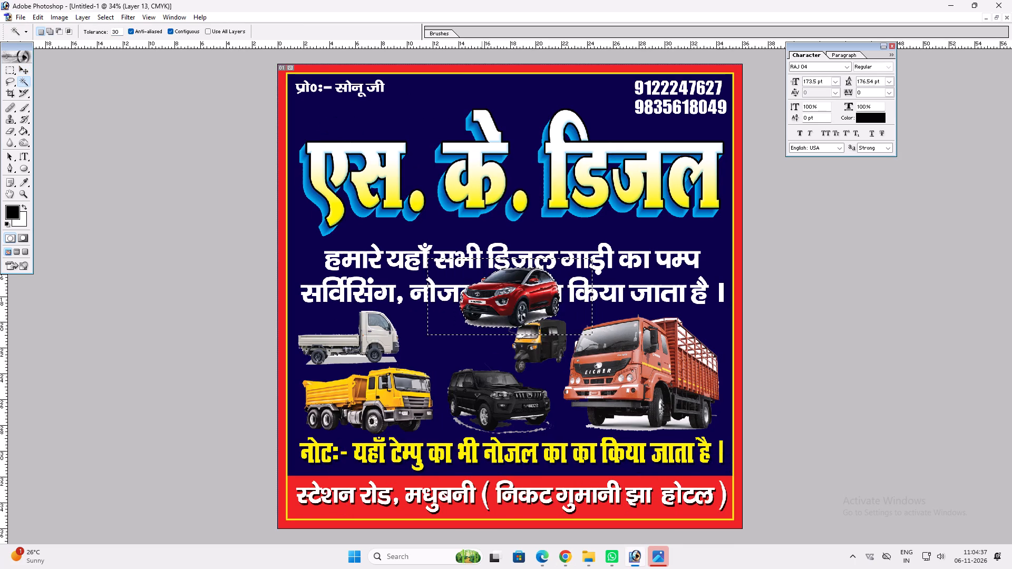
{"action": "key", "text": "ctrl+d"}
Move the red Nexon between the Tata Ace and the auto rickshaw and shrink it slightly.
{"action": "key", "text": "v"}
{"action": "left_click_drag", "start_coordinate": [519, 304], "coordinate": [462, 343]}
{"action": "key", "text": "ctrl+t"}
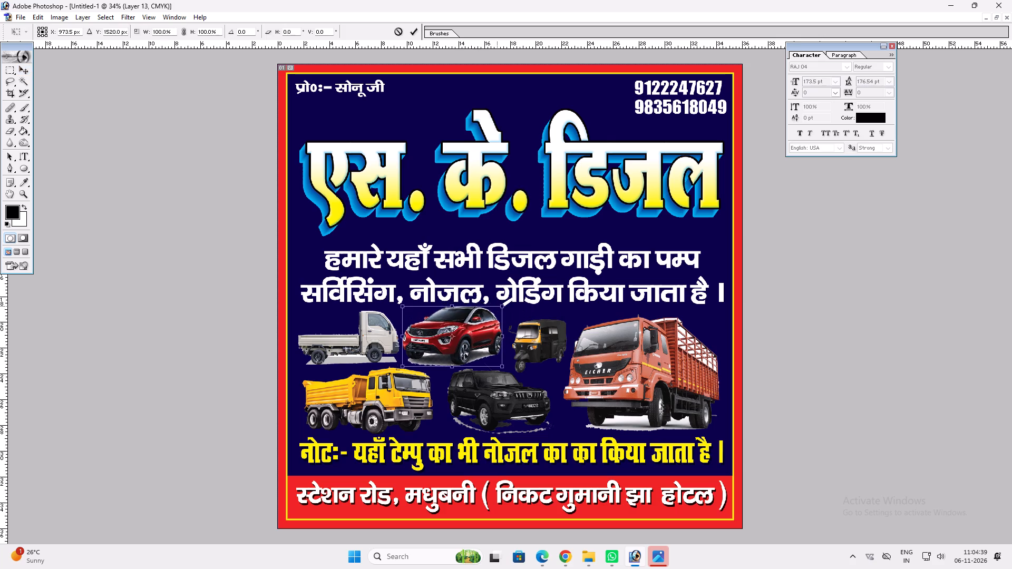
{"action": "left_click_drag", "start_coordinate": [497, 306], "coordinate": [492, 310], "text": "shift"}
{"action": "key", "text": "Return"}
{"action": "key", "text": "v"}
{"action": "left_click", "coordinate": [474, 329]}
Move the auto rickshaw slightly up and enlarge it to 107.7% width and 111.6% height.
{"action": "left_click", "coordinate": [514, 341], "text": "ctrl"}
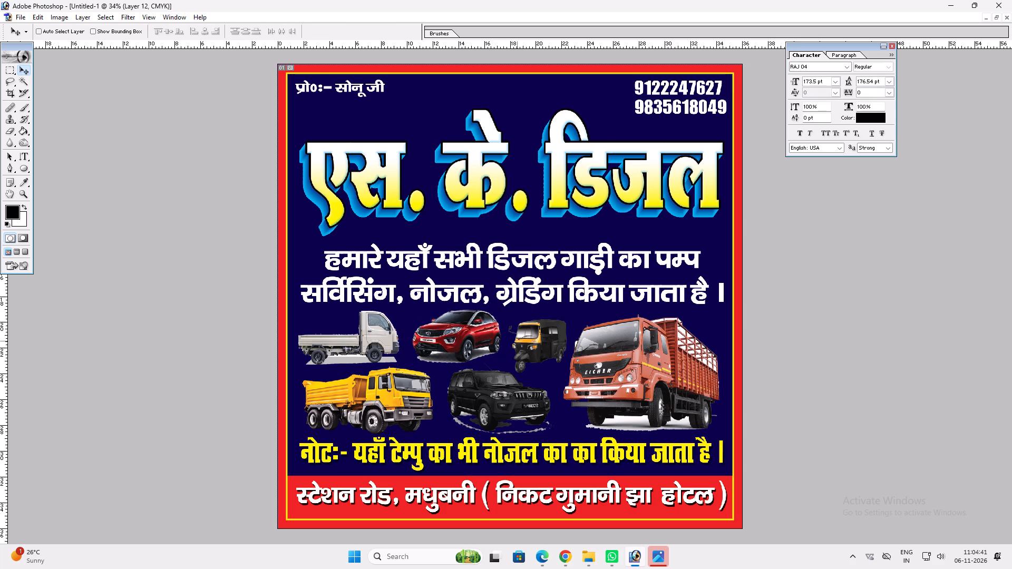
{"action": "left_click", "coordinate": [526, 338], "text": "ctrl"}
{"action": "left_click_drag", "start_coordinate": [530, 338], "coordinate": [527, 332], "text": "ctrl"}
{"action": "key", "text": "ctrl+t"}
{"action": "left_click_drag", "start_coordinate": [563, 362], "coordinate": [569, 365], "text": "shift"}
{"action": "left_click", "coordinate": [555, 371], "text": "shift"}
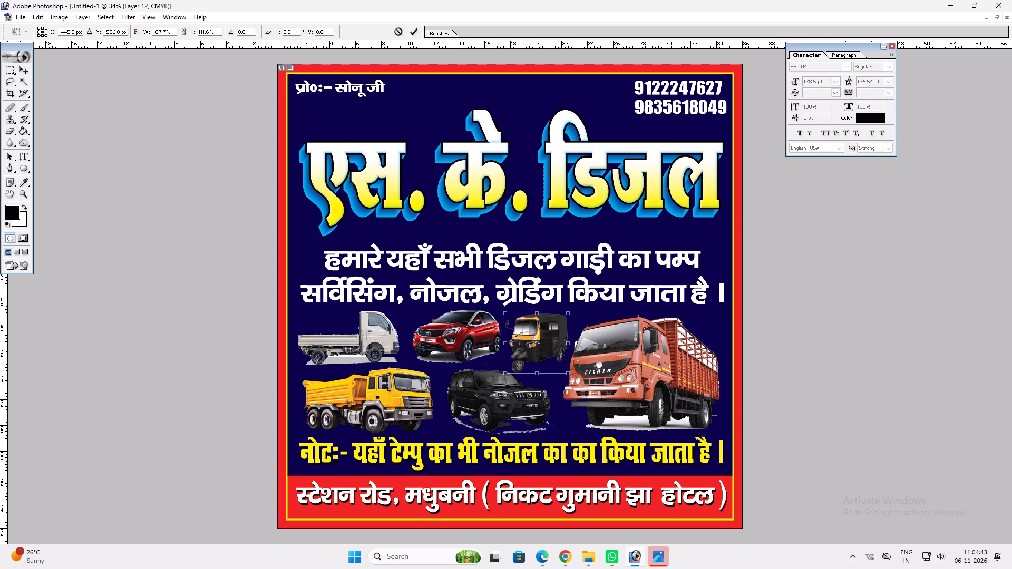
{"action": "key", "text": "shift+Return"}
{"action": "key", "text": "v"}
Add a white Outer Glow to the Eicher truck with Normal blending, 100% opacity, 54 px size and a small spread.
{"action": "left_click", "coordinate": [628, 367], "text": "ctrl"}
{"action": "key", "text": "alt+l"}
{"action": "key", "text": "alt+y"}
{"action": "key", "text": "o"}
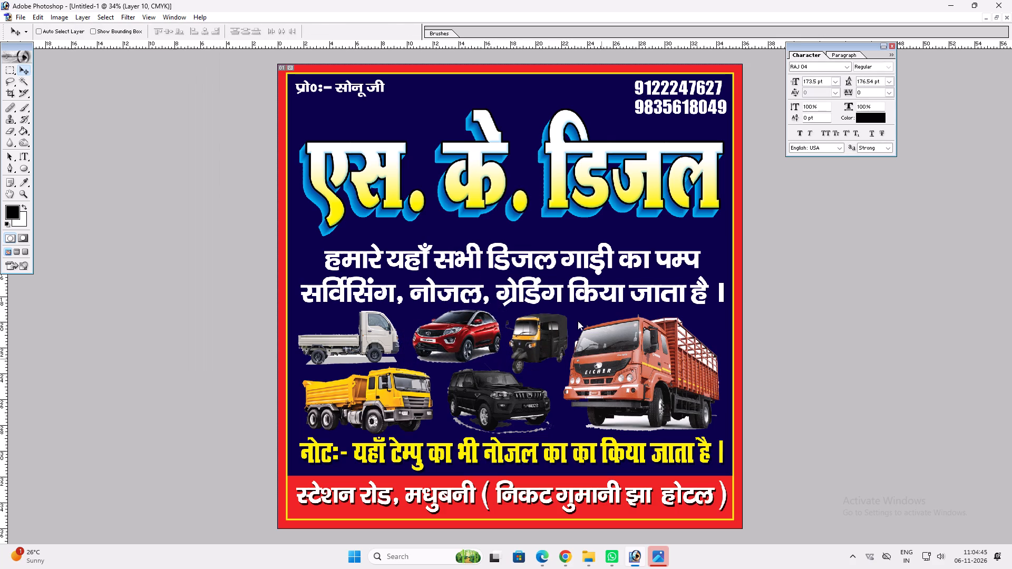
{"action": "type", "text": "100"}
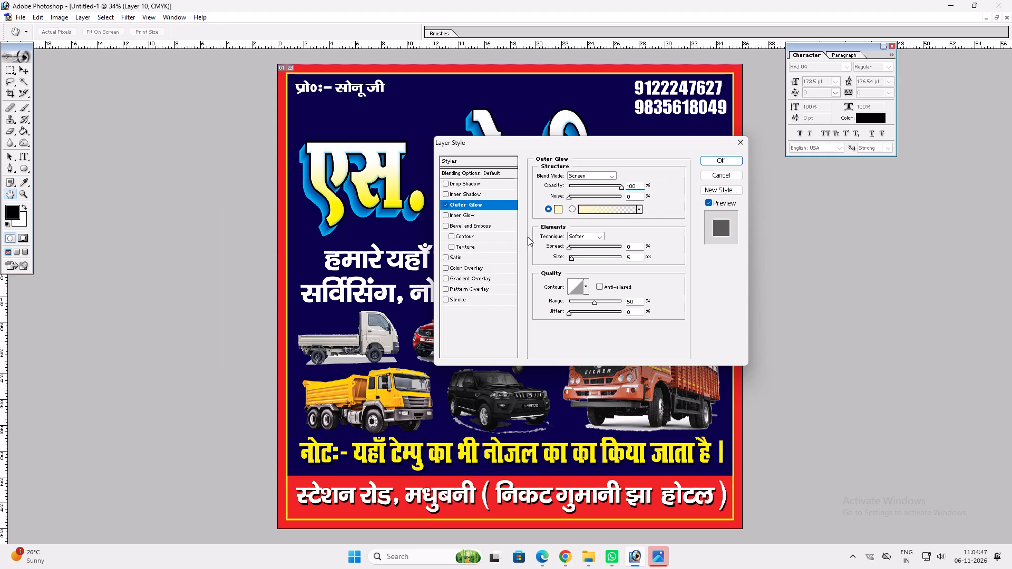
{"action": "left_click", "coordinate": [590, 180]}
{"action": "left_click", "coordinate": [581, 170]}
{"action": "left_click", "coordinate": [580, 179]}
{"action": "left_click", "coordinate": [580, 183]}
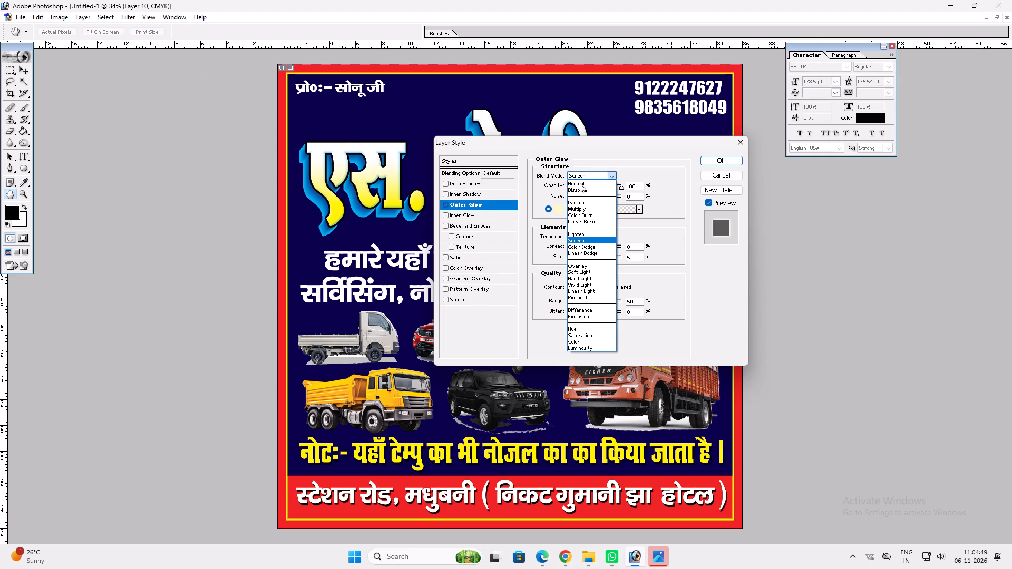
{"action": "left_click", "coordinate": [558, 207]}
{"action": "left_click_drag", "start_coordinate": [330, 272], "coordinate": [104, 155]}
{"action": "key", "text": "Return"}
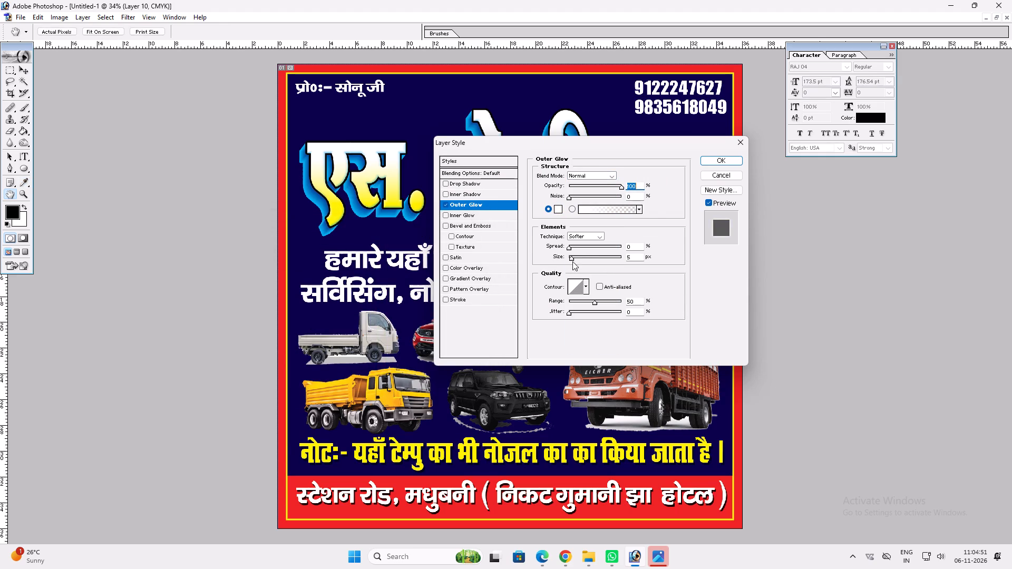
{"action": "left_click_drag", "start_coordinate": [573, 258], "coordinate": [582, 253]}
{"action": "left_click", "coordinate": [572, 248]}
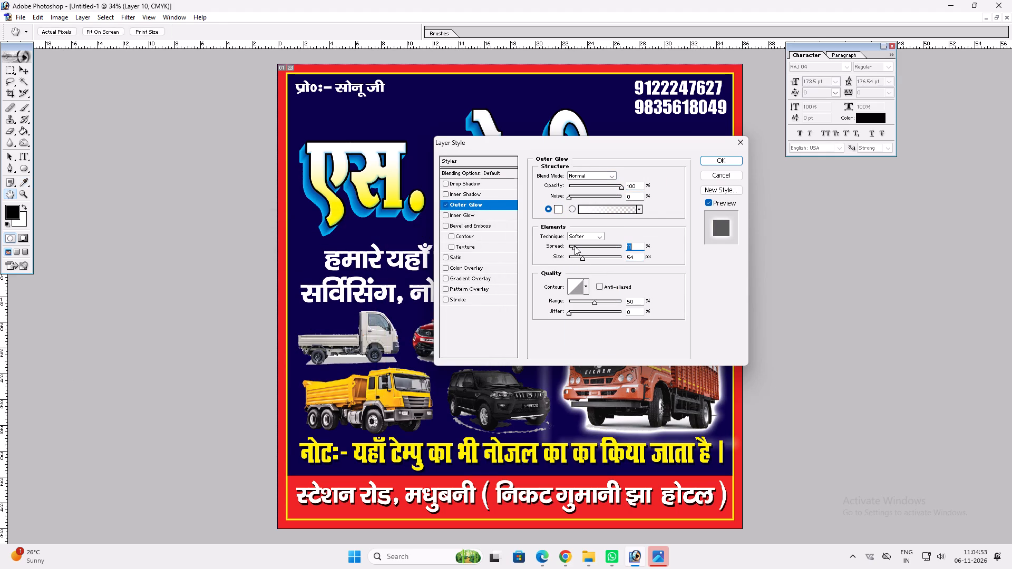
{"action": "key", "text": "Return"}
Erase the stray glowing remnants on the Eicher truck's layer, beside the truck and along the yellow note line.
{"action": "key", "text": "v"}
{"action": "key", "text": "m"}
{"action": "left_click_drag", "start_coordinate": [528, 251], "coordinate": [532, 482]}
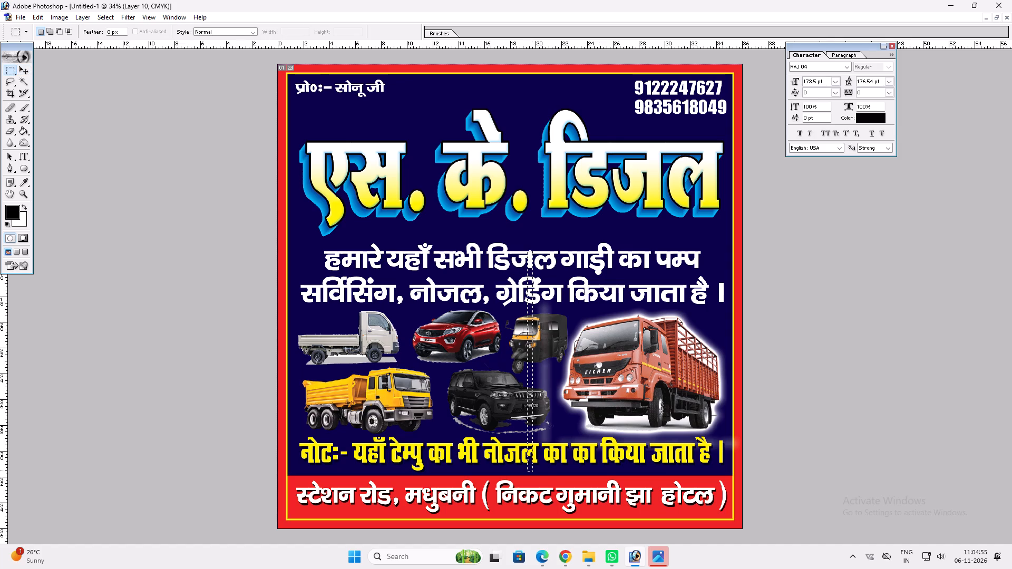
{"action": "left_click_drag", "start_coordinate": [532, 482], "coordinate": [557, 492]}
{"action": "key", "text": "Delete"}
{"action": "key", "text": "ctrl+d"}
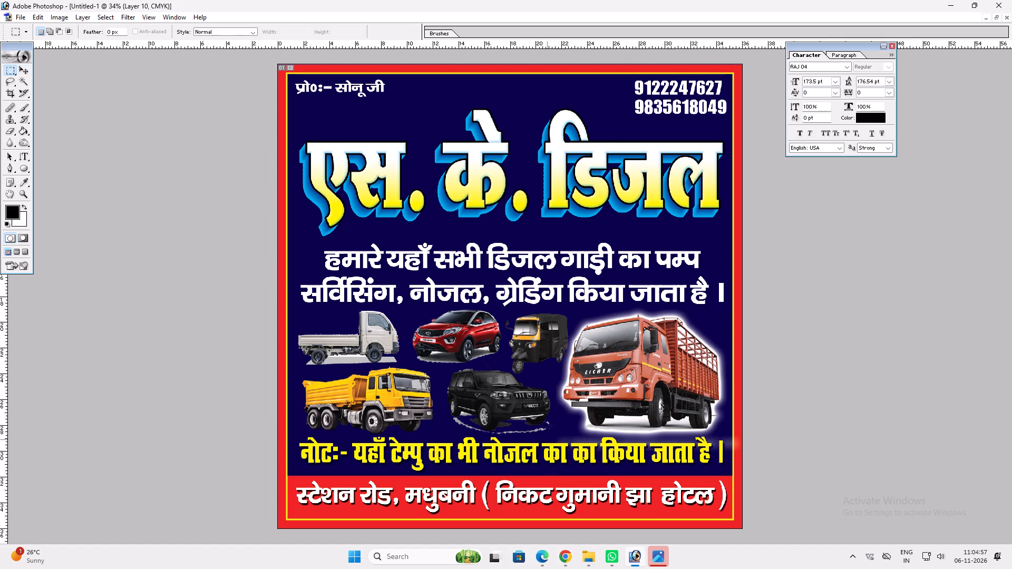
{"action": "left_click_drag", "start_coordinate": [541, 435], "coordinate": [754, 469]}
{"action": "key", "text": "Delete"}
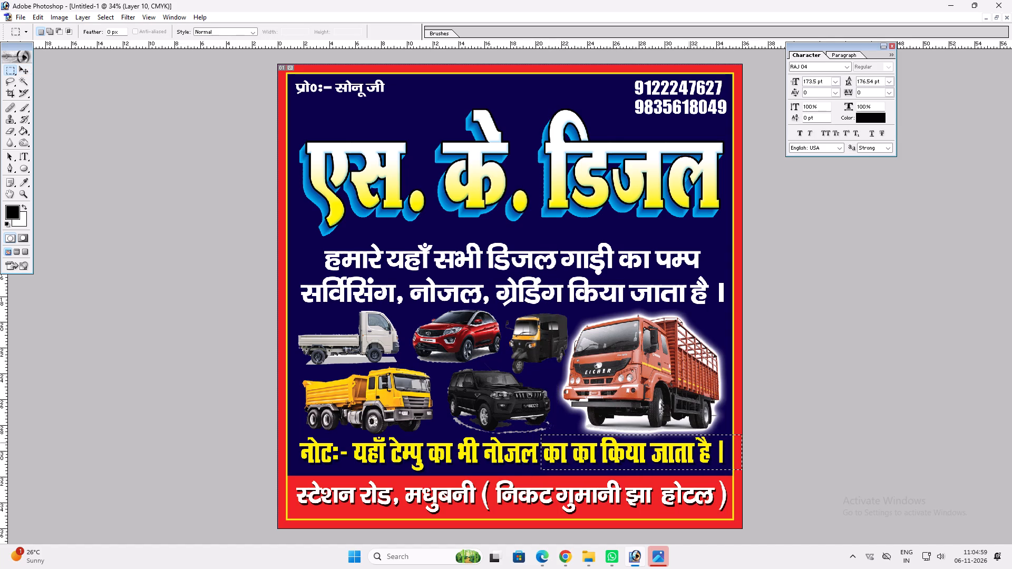
{"action": "key", "text": "ctrl+d"}
Narrow the Eicher truck from its front side to leave more space beside the auto rickshaw.
{"action": "key", "text": "ctrl+t"}
{"action": "left_click_drag", "start_coordinate": [566, 368], "coordinate": [577, 367], "text": "shift"}
{"action": "key", "text": "Return"}
{"action": "type", "text": "vv"}
Copy the Eicher truck's layer style and apply it to the auto rickshaw.
{"action": "key", "text": "alt+l"}
{"action": "key", "text": "alt+y"}
{"action": "key", "text": "alt+c"}
{"action": "key", "text": "v"}
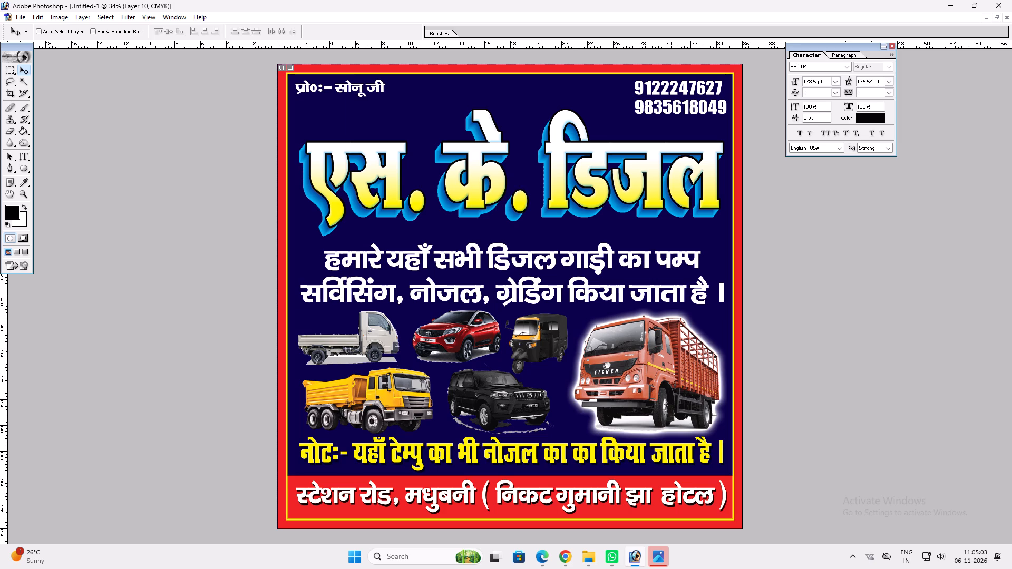
{"action": "left_click", "coordinate": [558, 336], "text": "ctrl"}
{"action": "key", "text": "alt+l"}
{"action": "type", "text": "yp"}
Shrink the glowing auto rickshaw slightly toward its upper rear corner to separate it from the Nexon and Scorpio.
{"action": "key", "text": "ctrl+t"}
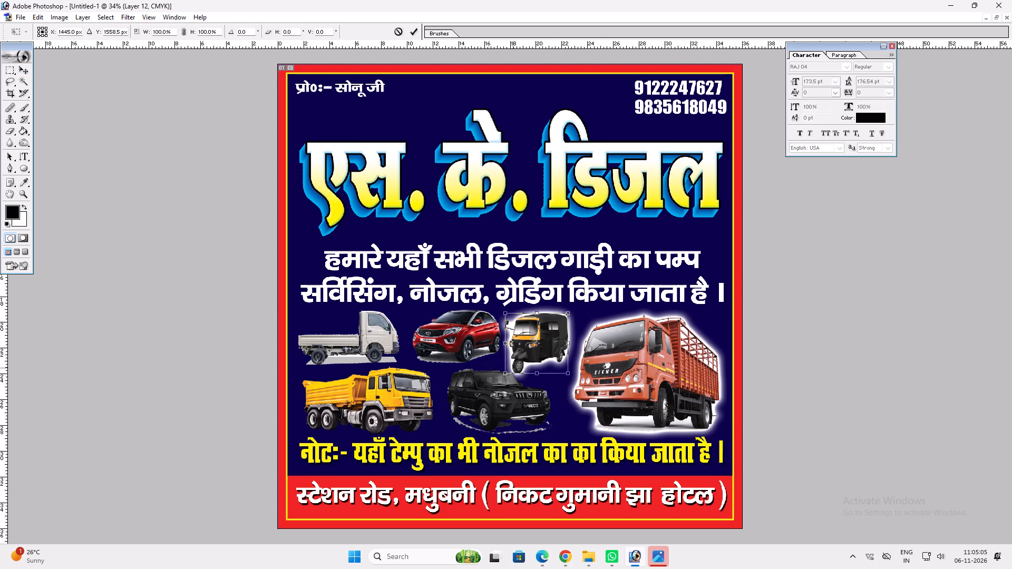
{"action": "left_click_drag", "start_coordinate": [510, 369], "coordinate": [514, 366], "text": "alt+shift"}
{"action": "key", "text": "ctrl+z"}
{"action": "left_click_drag", "start_coordinate": [508, 375], "coordinate": [515, 369], "text": "shift"}
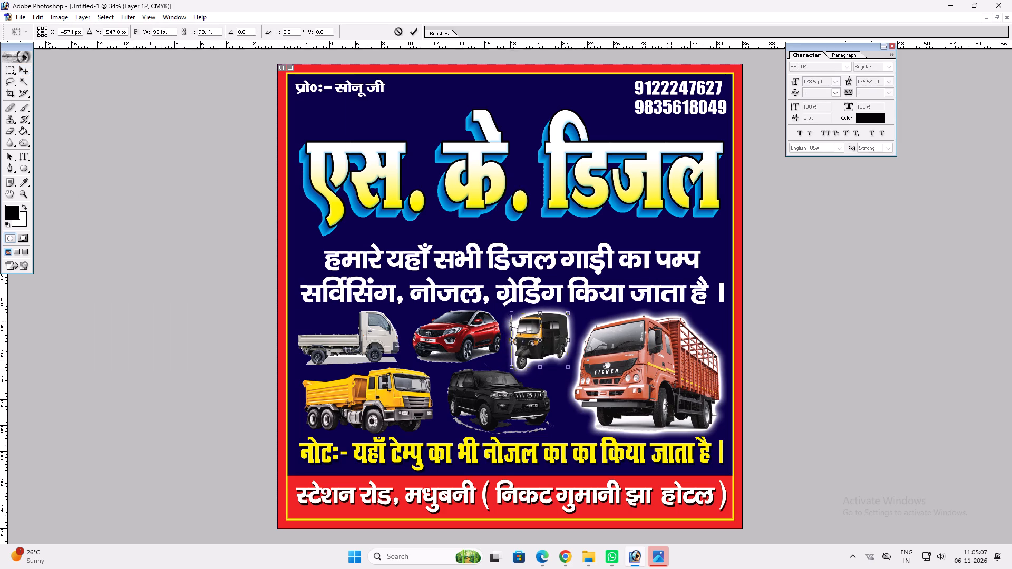
{"action": "left_click_drag", "start_coordinate": [515, 369], "coordinate": [517, 368], "text": "shift"}
{"action": "key", "text": "shift+Return"}
{"action": "key", "text": "v"}
{"action": "left_click", "coordinate": [518, 368]}
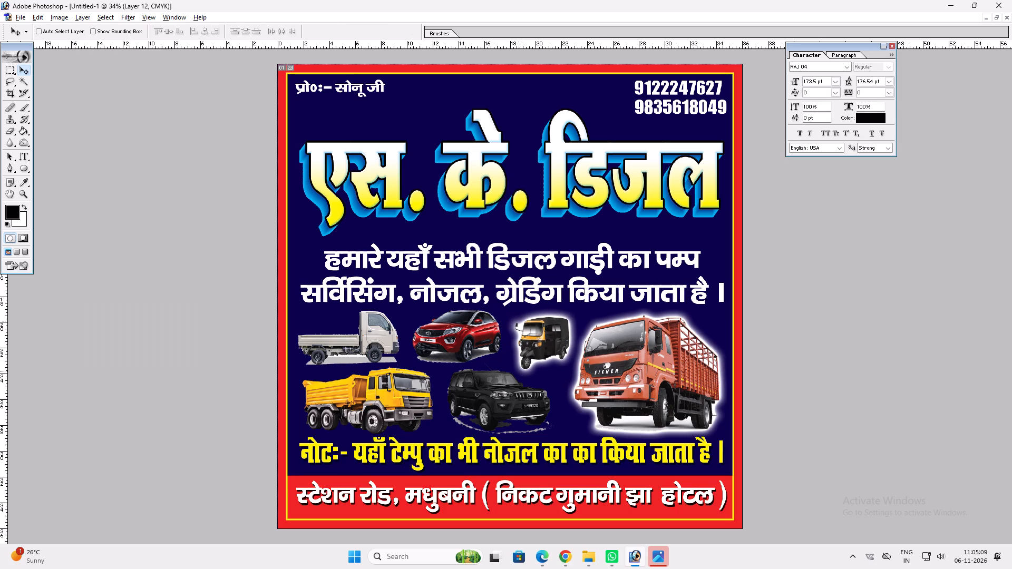
Copy the auto rickshaw's layer style and apply it to the black Scorpio.
{"action": "key", "text": "alt+l"}
{"action": "key", "text": "alt+y"}
{"action": "key", "text": "alt+c"}
{"action": "left_click", "coordinate": [500, 401], "text": "ctrl"}
{"action": "key", "text": "alt+l"}
{"action": "key", "text": "alt+y"}
{"action": "key", "text": "p"}
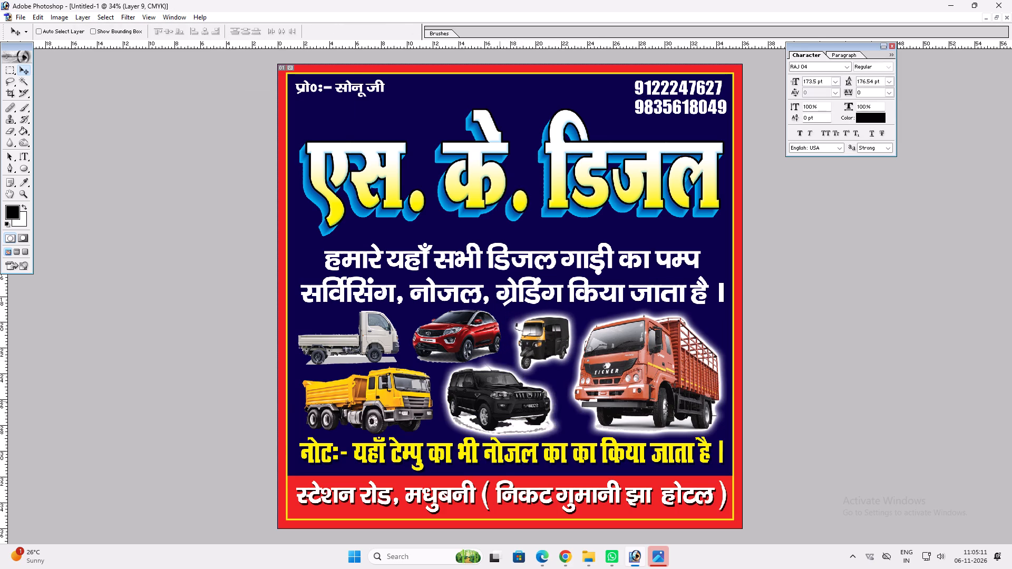
Outline the leftover white fringe beneath the black Scorpio with the Pen tool, convert it to a selection and delete it.
{"action": "key", "text": "p"}
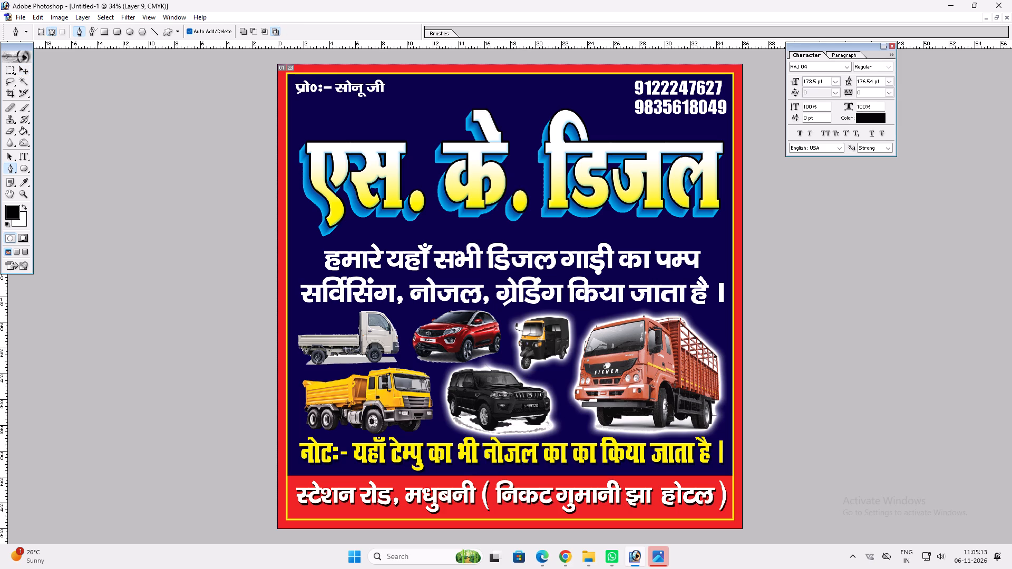
{"action": "left_click", "coordinate": [550, 421]}
{"action": "left_click", "coordinate": [513, 426]}
{"action": "double_click", "coordinate": [511, 422]}
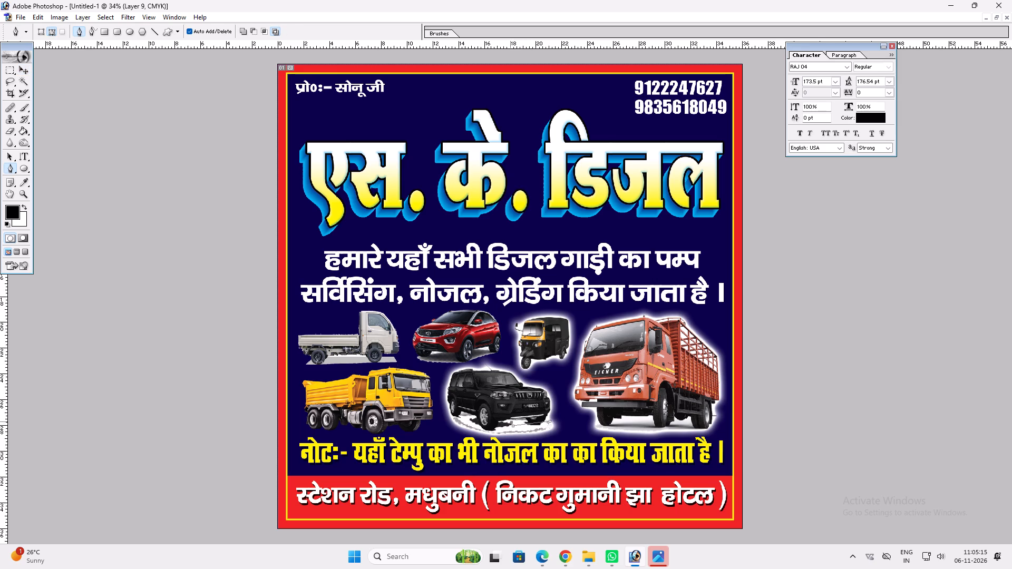
{"action": "left_click", "coordinate": [505, 425]}
{"action": "left_click", "coordinate": [500, 424]}
{"action": "left_click", "coordinate": [497, 431]}
{"action": "left_click", "coordinate": [489, 435]}
{"action": "key", "text": "ctrl+z"}
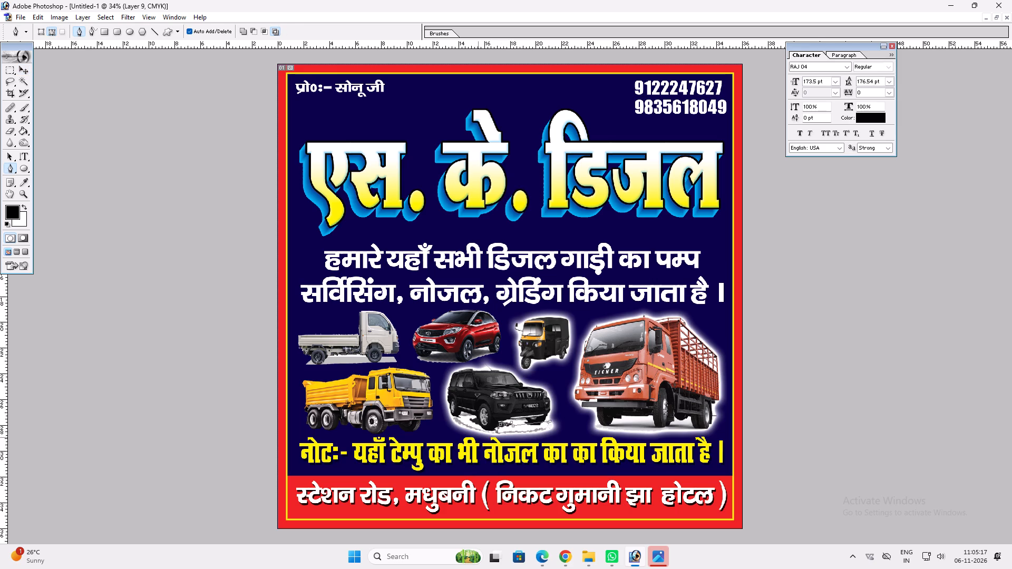
{"action": "left_click", "coordinate": [482, 430]}
{"action": "left_click", "coordinate": [476, 426]}
{"action": "left_click", "coordinate": [461, 418]}
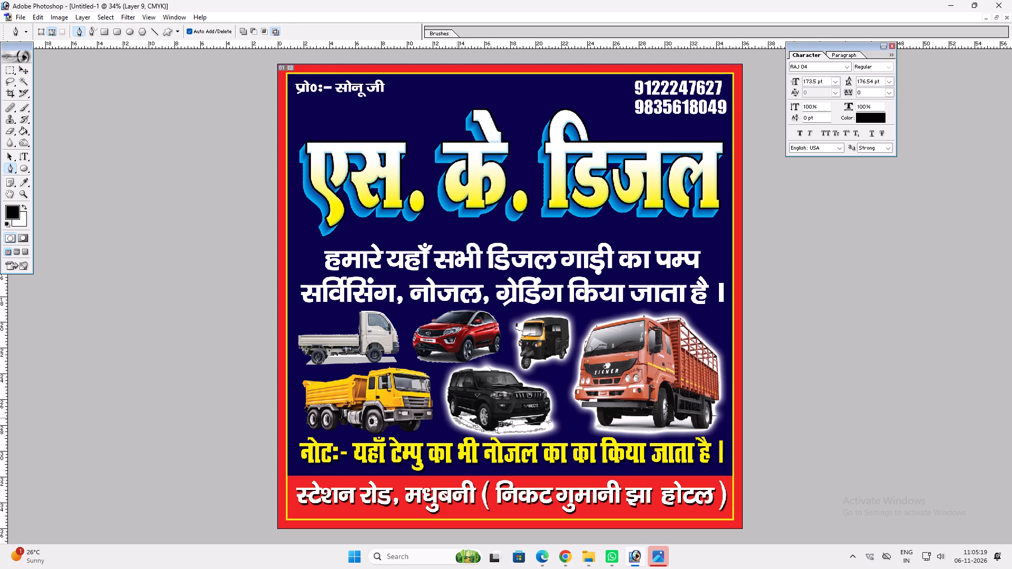
{"action": "left_click", "coordinate": [457, 418]}
{"action": "left_click", "coordinate": [453, 418]}
{"action": "left_click_drag", "start_coordinate": [449, 424], "coordinate": [449, 442]}
{"action": "left_click_drag", "start_coordinate": [466, 452], "coordinate": [513, 443]}
{"action": "left_click_drag", "start_coordinate": [535, 436], "coordinate": [544, 436]}
{"action": "left_click", "coordinate": [558, 434], "text": "ctrl"}
{"action": "key", "text": "ctrl+Return"}
{"action": "key", "text": "Delete"}
{"action": "key", "text": "ctrl+d"}
{"action": "key", "text": "v"}
{"action": "key", "text": "v"}
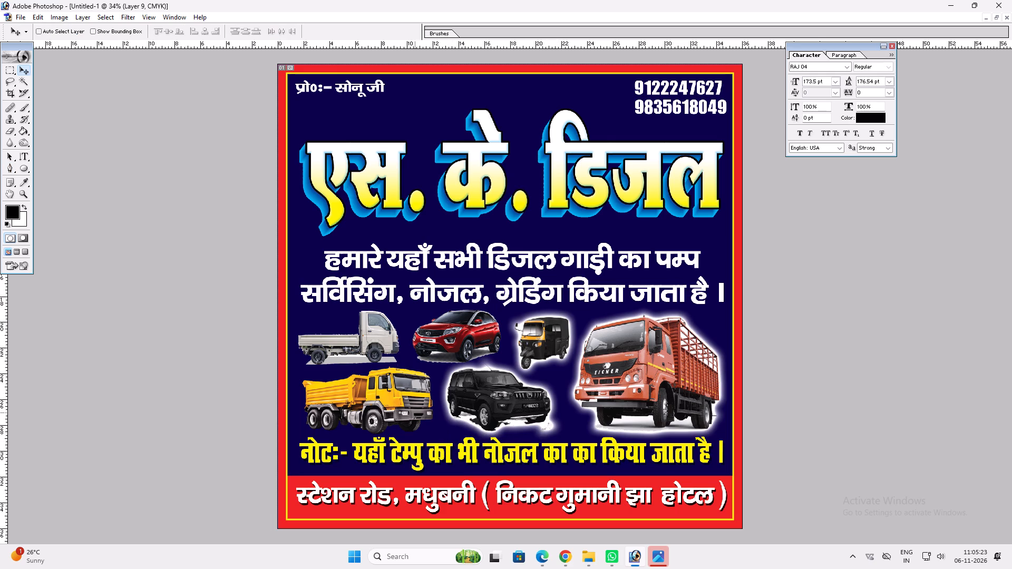
Apply the copied glow layer style to the yellow dump truck.
{"action": "left_click", "coordinate": [414, 411], "text": "ctrl"}
{"action": "key", "text": "alt+l"}
{"action": "key", "text": "alt+y"}
{"action": "key", "text": "p"}
{"action": "key", "text": "ctrl+t"}
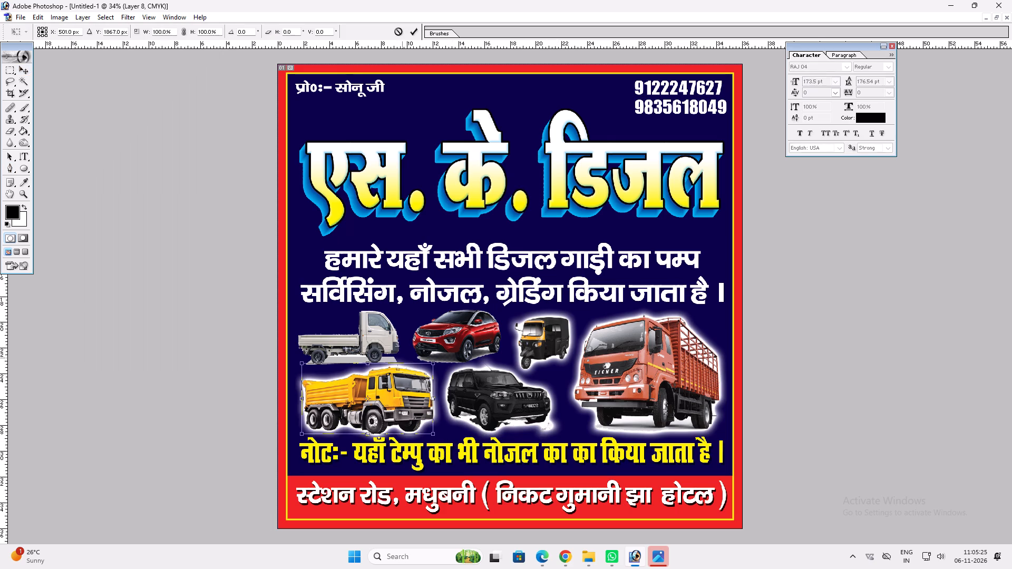
{"action": "key", "text": "shift+Return"}
{"action": "key", "text": "v"}
Shift the yellow note line slightly lower, toward the red address strip, for more room beneath the vehicles.
{"action": "left_click", "coordinate": [395, 460], "text": "ctrl"}
{"action": "left_click", "coordinate": [459, 456]}
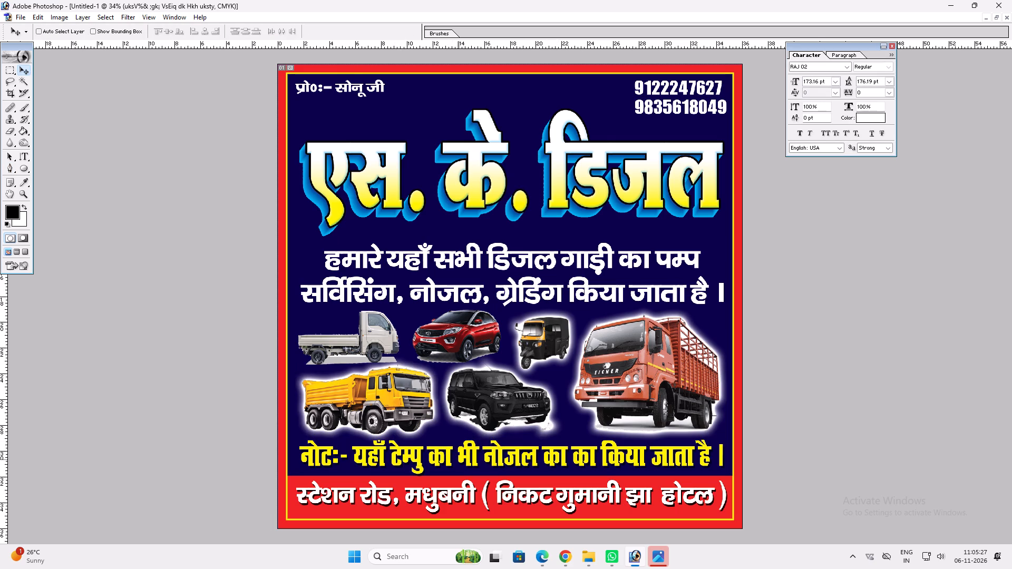
{"action": "key", "text": "ctrl+t"}
{"action": "left_click", "coordinate": [473, 438], "text": "shift"}
{"action": "key", "text": "Return"}
{"action": "key", "text": "v"}
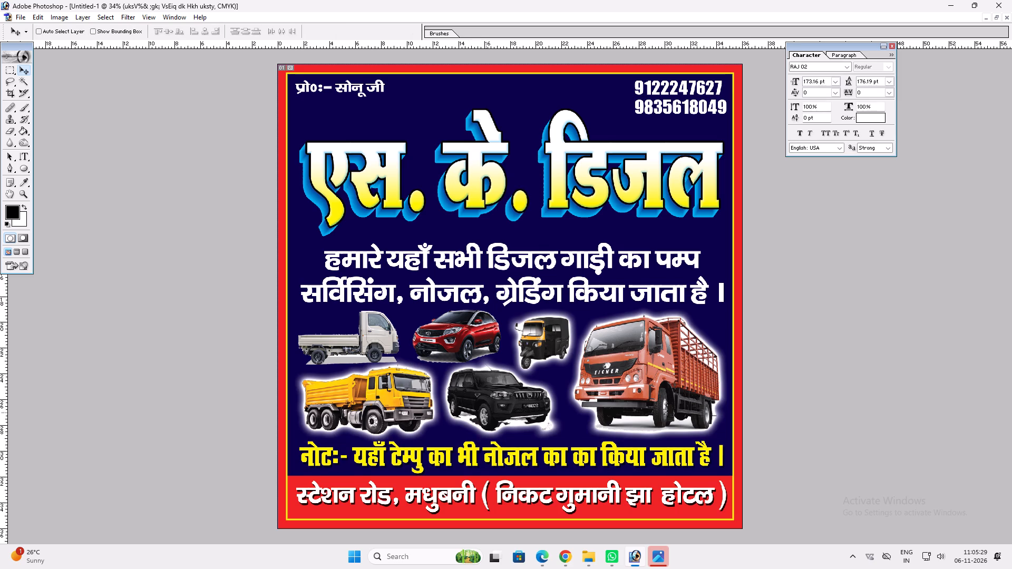
Move the black Scorpio slightly down and toward the Eicher truck, away from the dump truck.
{"action": "left_click", "coordinate": [488, 409], "text": "ctrl"}
{"action": "left_click_drag", "start_coordinate": [488, 409], "coordinate": [493, 417]}
Apply the copied glow layer style to the red Nexon.
{"action": "left_click", "coordinate": [459, 345], "text": "ctrl"}
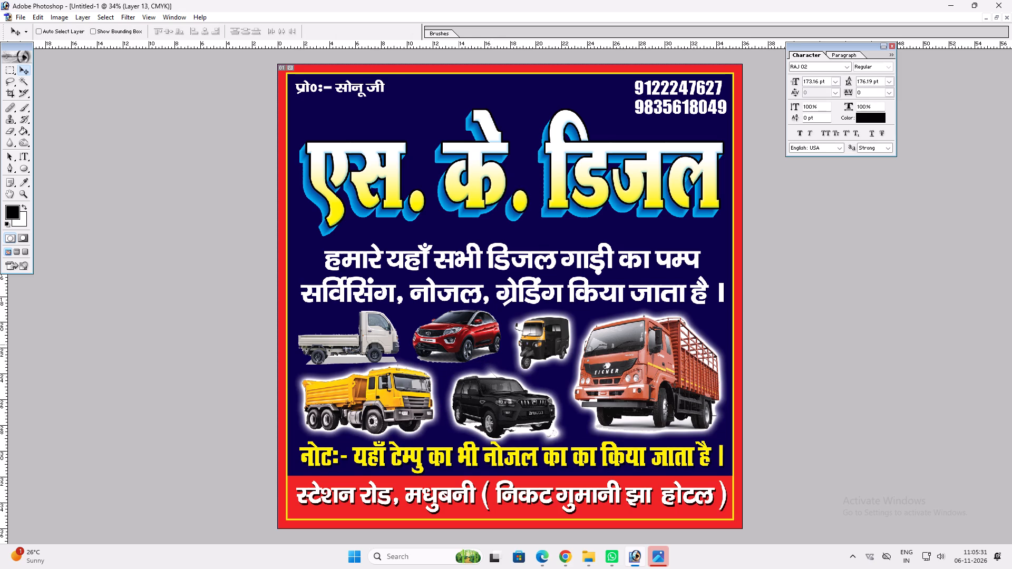
{"action": "key", "text": "alt+l"}
{"action": "type", "text": "yo"}
{"action": "key", "text": "v"}
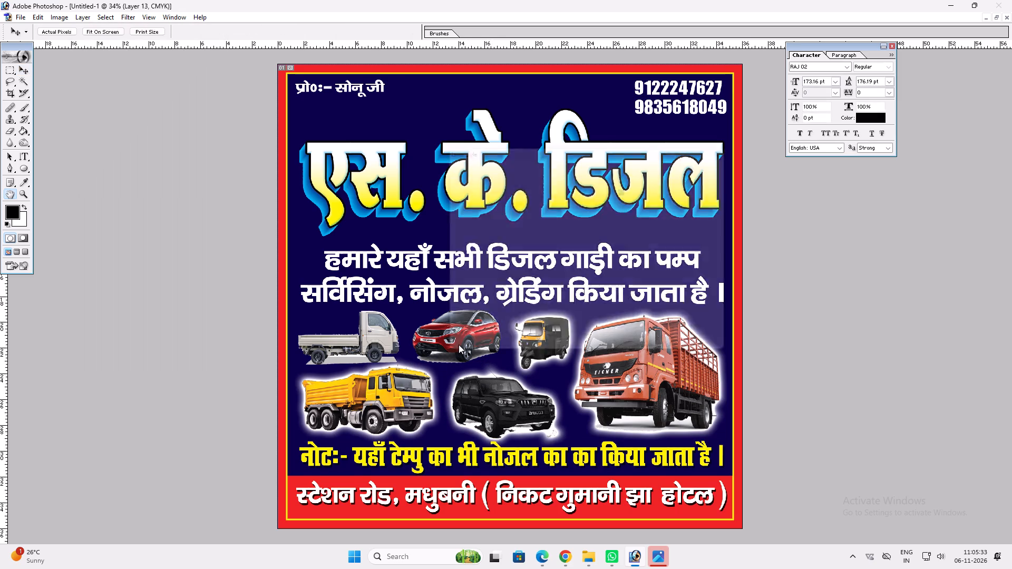
{"action": "key", "text": "Return"}
{"action": "key", "text": "ctrl+z"}
{"action": "key", "text": "alt+l"}
{"action": "key", "text": "alt+y"}
{"action": "key", "text": "p"}
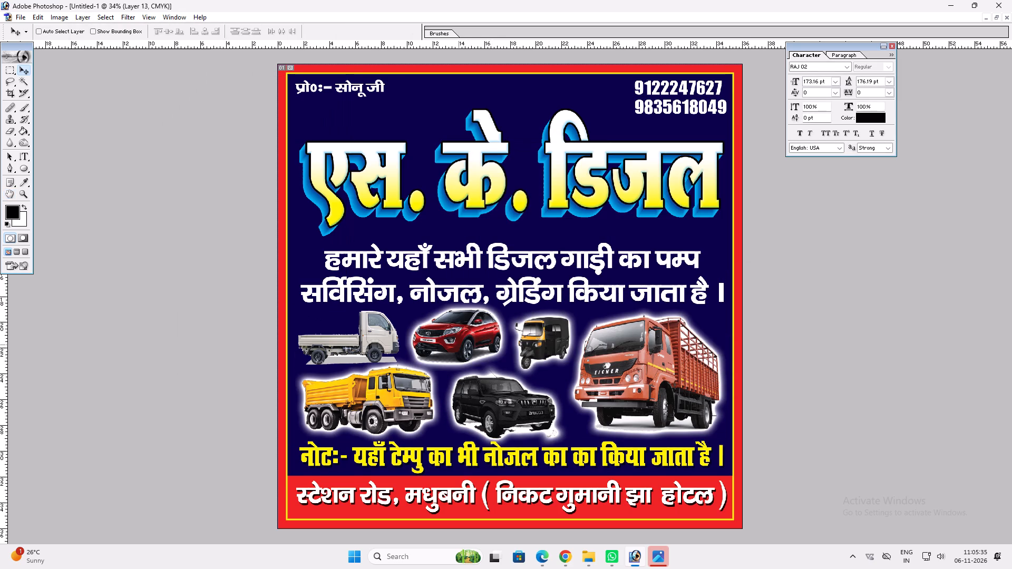
Scale the red Nexon to about 93.8% and place it slightly closer to the auto rickshaw.
{"action": "key", "text": "ctrl+t"}
{"action": "left_click_drag", "start_coordinate": [417, 312], "coordinate": [426, 310], "text": "shift"}
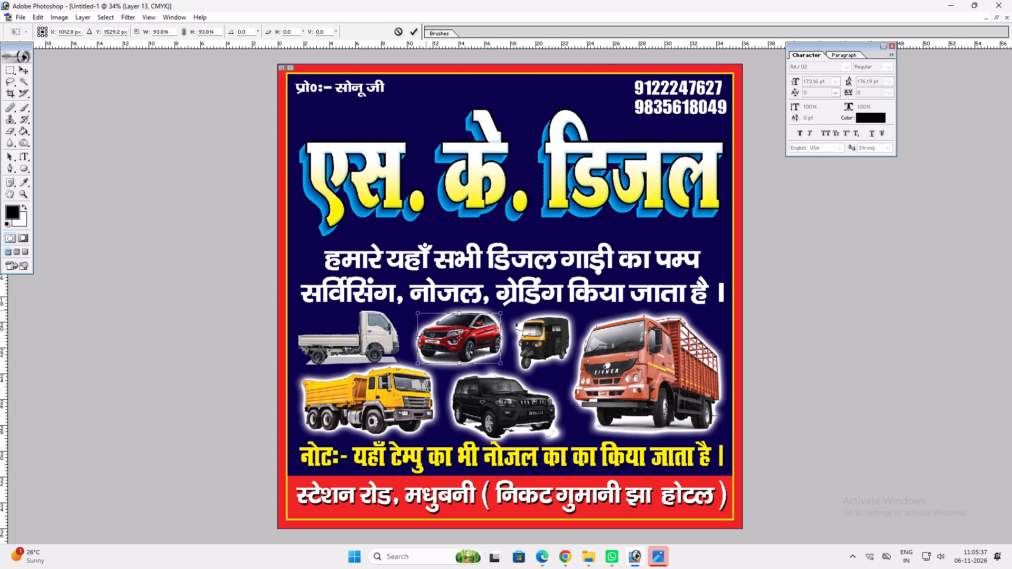
{"action": "key", "text": "Return"}
{"action": "key", "text": "v"}
{"action": "left_click", "coordinate": [439, 328], "text": "shift"}
{"action": "key", "text": "v"}
{"action": "key", "text": "v"}
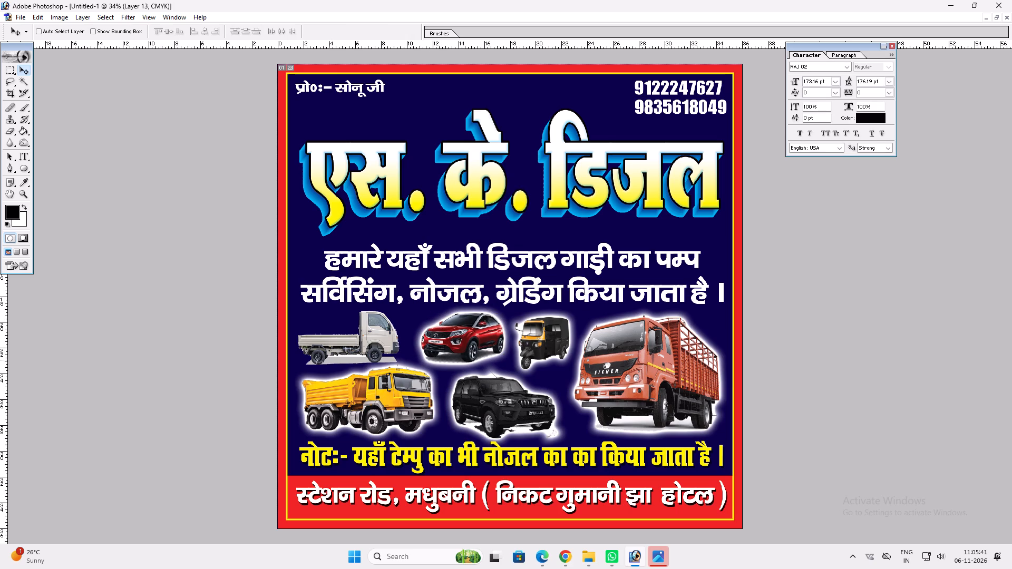
Apply the copied glow layer style to the white mini truck.
{"action": "left_click", "coordinate": [328, 340], "text": "ctrl"}
{"action": "key", "text": "alt+l"}
{"action": "key", "text": "alt+y"}
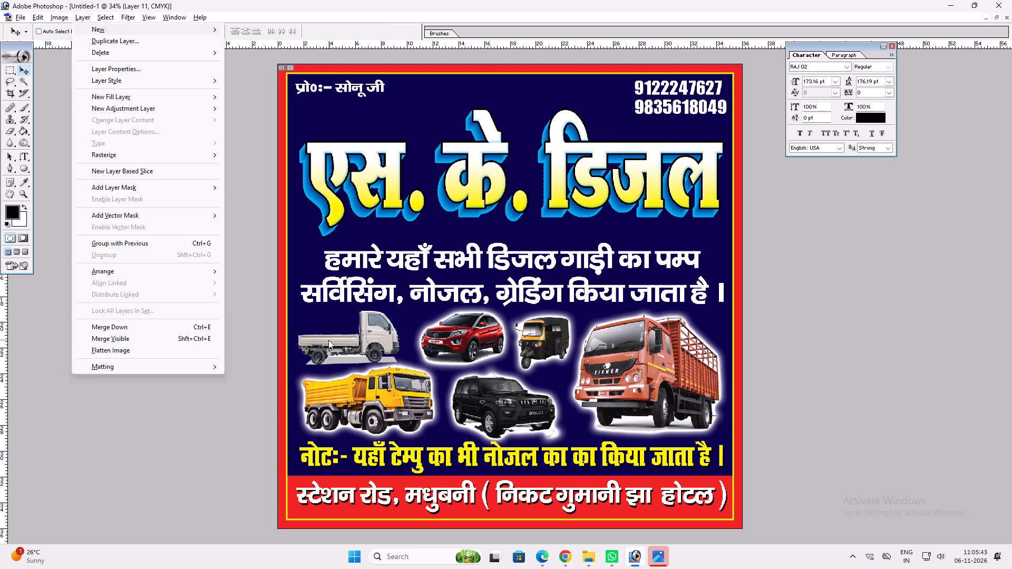
{"action": "key", "text": "p"}
Shrink the white mini truck slightly about its centre to leave space around its glow.
{"action": "key", "text": "ctrl+t"}
{"action": "left_click_drag", "start_coordinate": [401, 365], "coordinate": [392, 362], "text": "alt+shift"}
{"action": "key", "text": "Return"}
{"action": "key", "text": "v"}
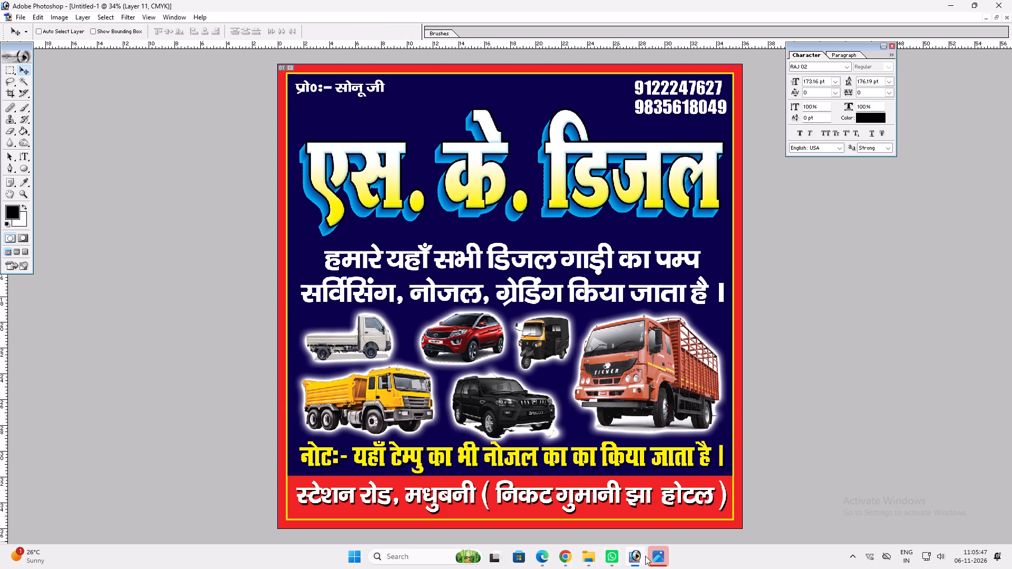
Switch to Photos and close the open image window.
{"action": "left_click", "coordinate": [656, 555]}
{"action": "left_click", "coordinate": [762, 30]}
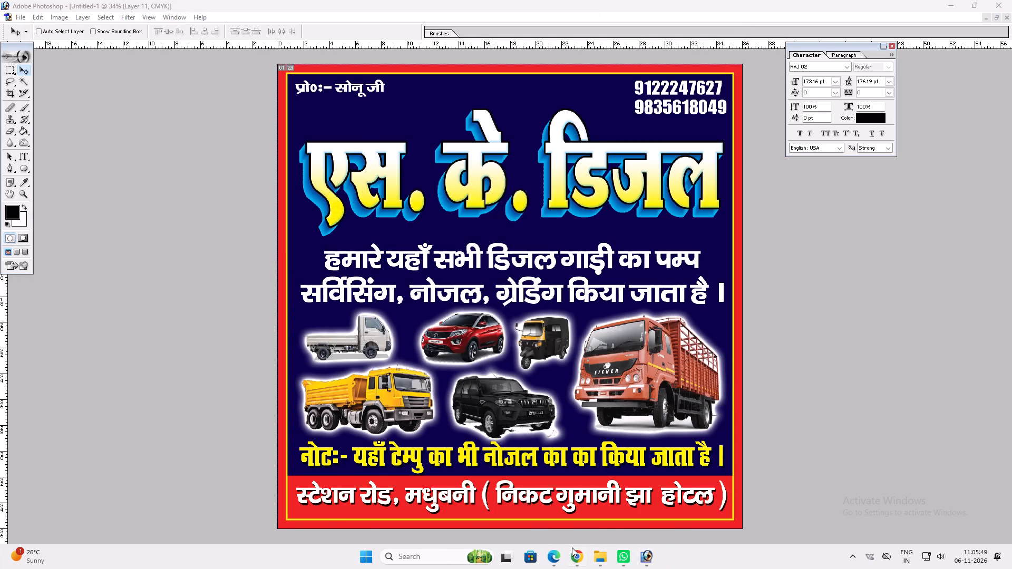
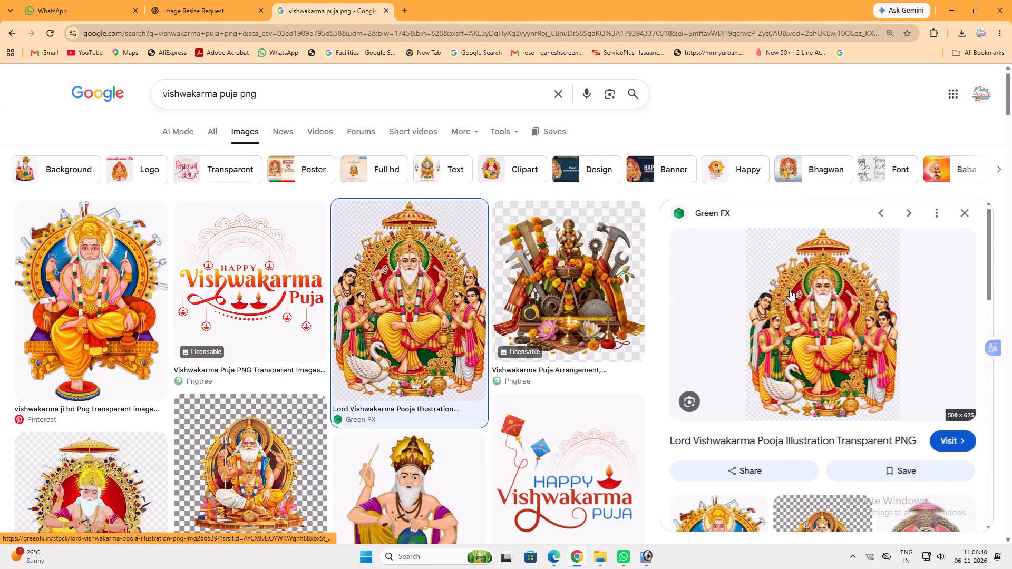
Copy the Green FX Lord Vishwakarma illustration with attendants and swans from the image results.
{"action": "scroll", "coordinate": [790, 290], "scroll_direction": "down", "scroll_amount": 1}
{"action": "left_click", "coordinate": [743, 355]}
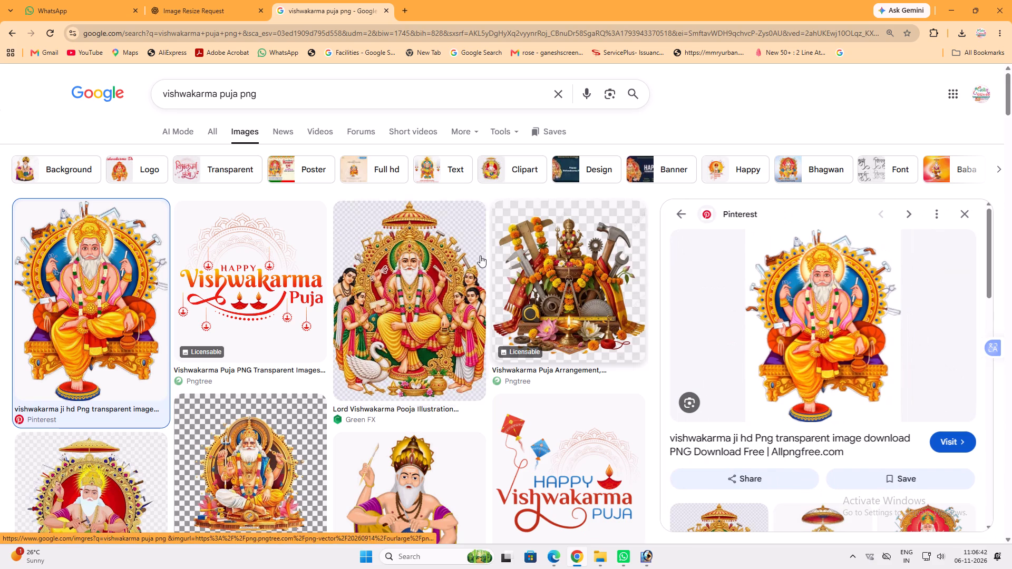
{"action": "left_click", "coordinate": [451, 264]}
{"action": "right_click", "coordinate": [817, 266]}
{"action": "left_click", "coordinate": [868, 433]}
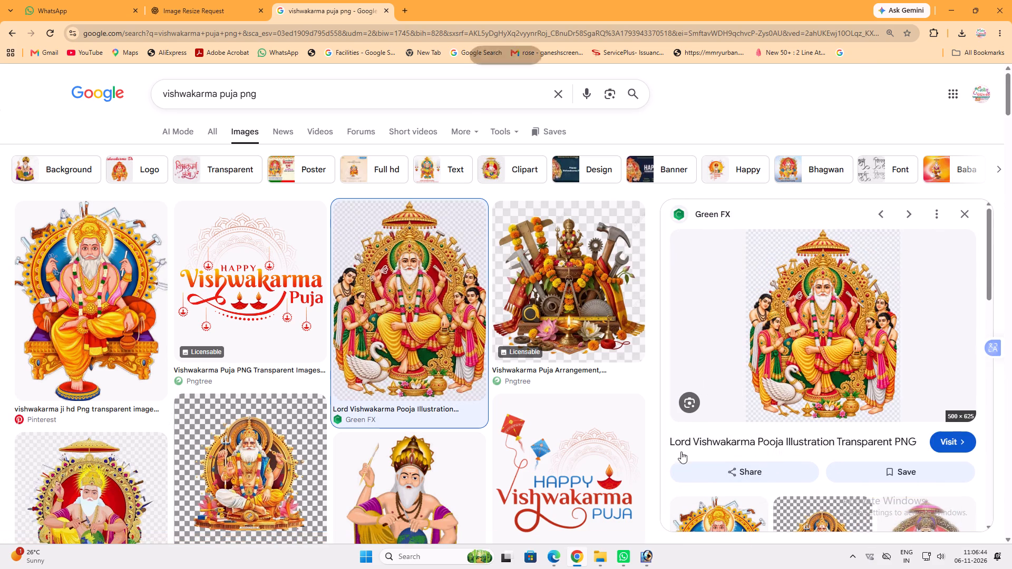
Paste the Vishwakarma illustration into the Photoshop card design and delete its checkered background.
{"action": "left_click", "coordinate": [648, 557]}
{"action": "key", "text": "ctrl+v"}
{"action": "key", "text": "w"}
{"action": "left_click", "coordinate": [559, 251]}
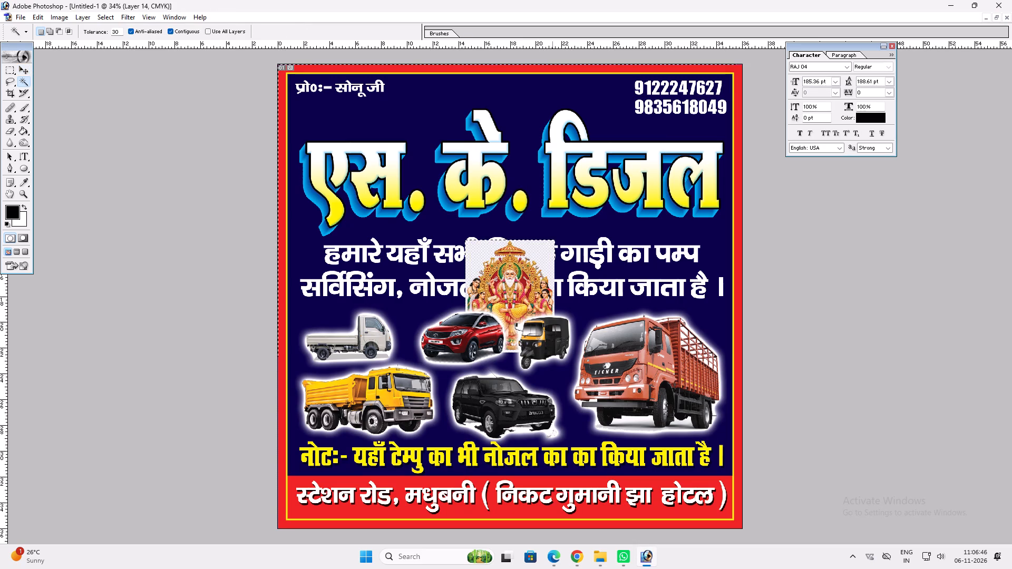
{"action": "left_click", "coordinate": [550, 250]}
{"action": "key", "text": "Delete"}
{"action": "key", "text": "ctrl+d"}
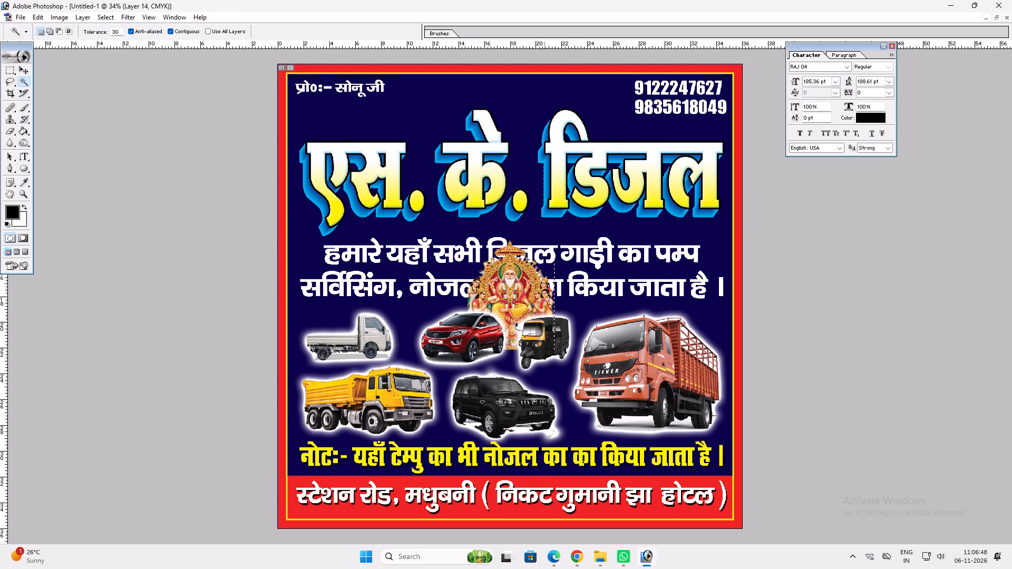
Move the Vishwakarma cut-out up over the headline and scale it down proportionally.
{"action": "key", "text": "v"}
{"action": "left_click_drag", "start_coordinate": [522, 296], "coordinate": [521, 134]}
{"action": "key", "text": "ctrl+t"}
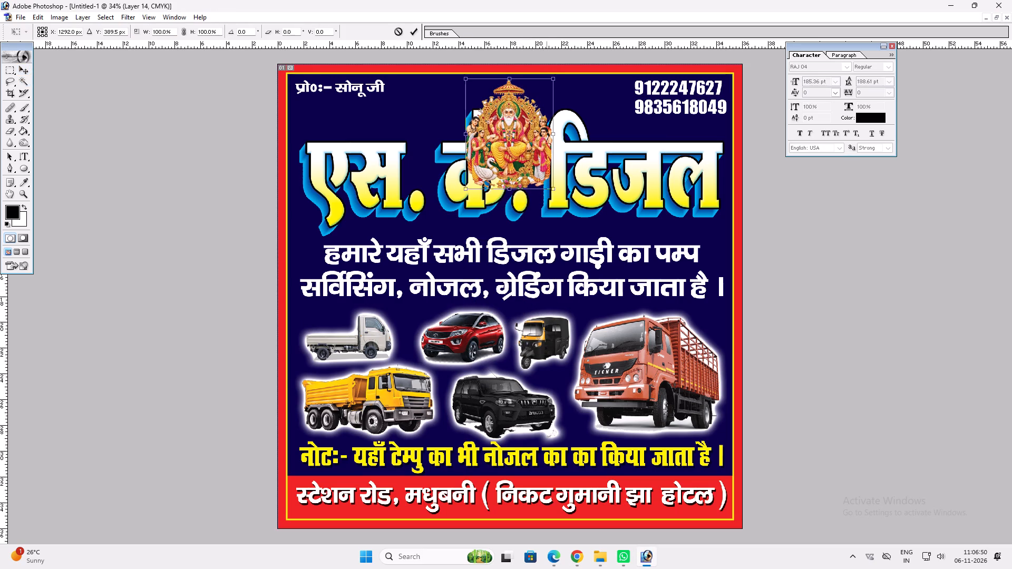
{"action": "left_click_drag", "start_coordinate": [549, 188], "coordinate": [539, 142], "text": "shift"}
{"action": "key", "text": "Return"}
{"action": "key", "text": "v"}
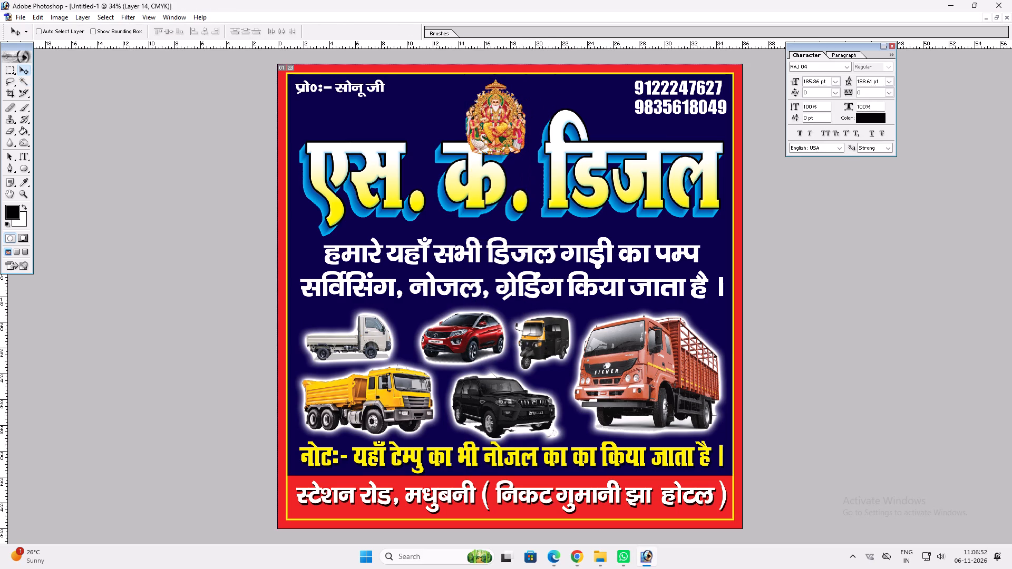
Reduce the height of the एस. के. डिजल headline from its upper edge to free space above it.
{"action": "left_click", "coordinate": [589, 157], "text": "ctrl"}
{"action": "left_click", "coordinate": [592, 165], "text": "ctrl"}
{"action": "key", "text": "ctrl+t"}
{"action": "left_click_drag", "start_coordinate": [582, 111], "coordinate": [581, 125], "text": "shift"}
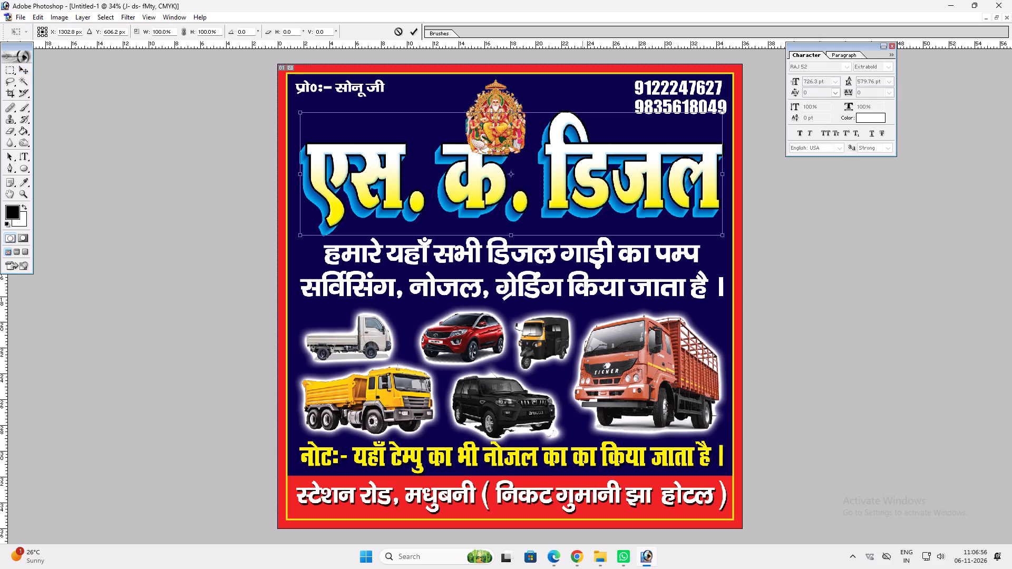
{"action": "left_click_drag", "start_coordinate": [581, 125], "coordinate": [581, 129], "text": "shift"}
{"action": "key", "text": "shift+Return"}
{"action": "key", "text": "v"}
Place the Vishwakarma image above the headline, between the proprietor line and phone numbers, shrinking it further and widening it slightly.
{"action": "left_click", "coordinate": [473, 135], "text": "ctrl"}
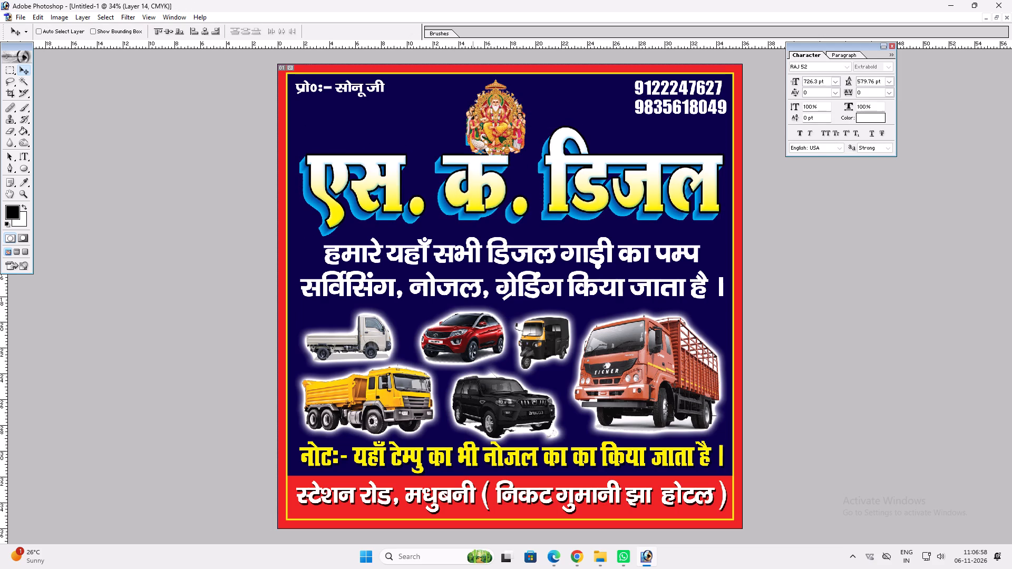
{"action": "left_click_drag", "start_coordinate": [473, 133], "coordinate": [497, 126]}
{"action": "key", "text": "ctrl+t"}
{"action": "left_click_drag", "start_coordinate": [552, 151], "coordinate": [550, 149], "text": "alt+shift"}
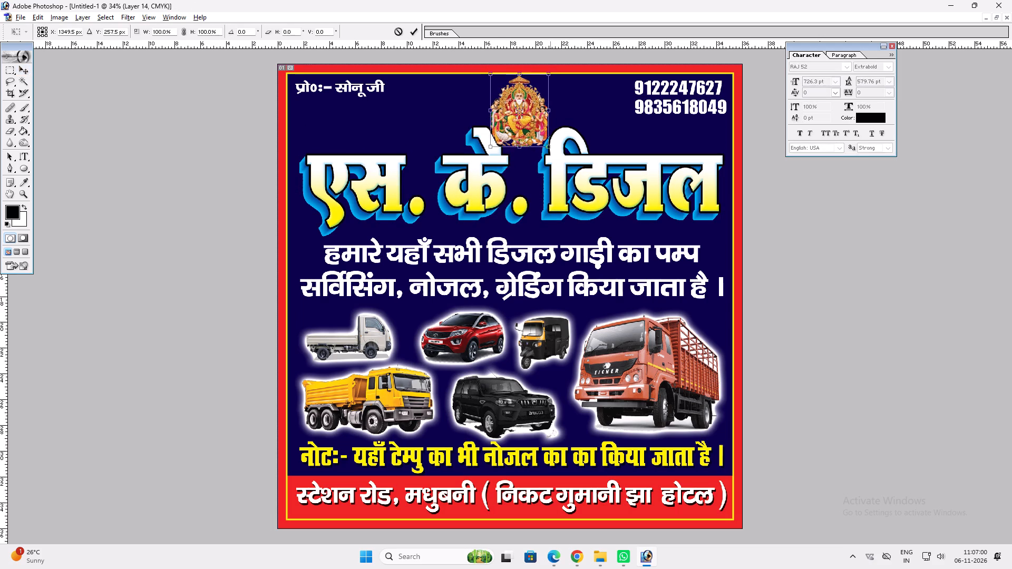
{"action": "left_click_drag", "start_coordinate": [550, 149], "coordinate": [546, 142], "text": "alt+shift"}
{"action": "key", "text": "Return"}
{"action": "key", "text": "v"}
{"action": "left_click", "coordinate": [539, 138], "text": "shift"}
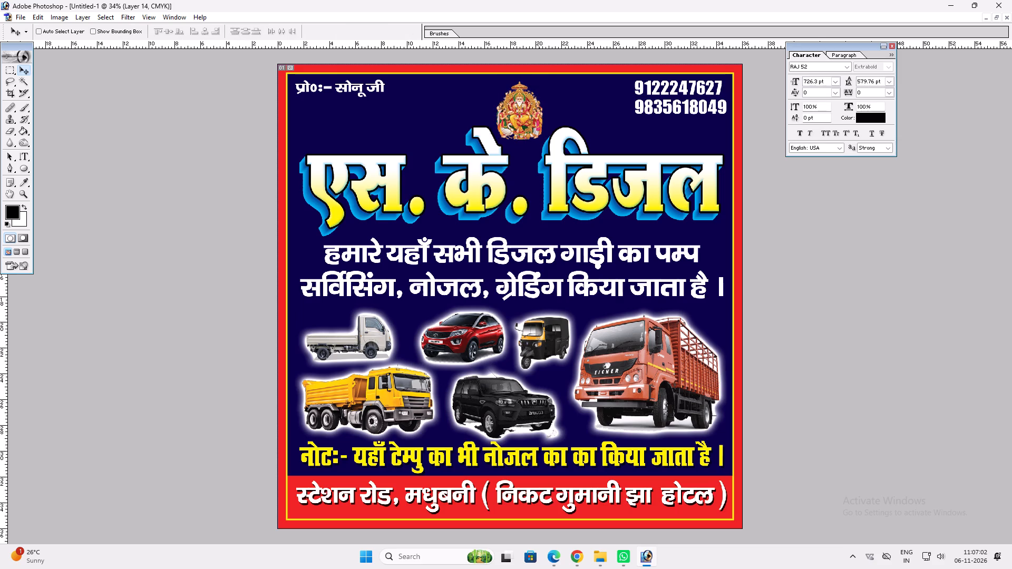
{"action": "key", "text": "ctrl+t"}
{"action": "left_click", "coordinate": [547, 112], "text": "shift"}
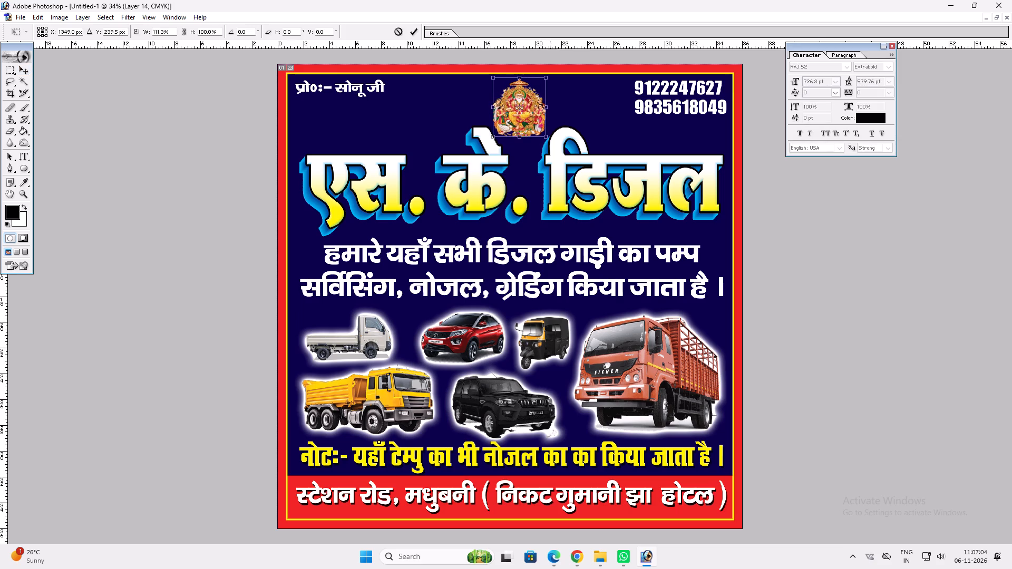
{"action": "left_click", "coordinate": [551, 136], "text": "shift"}
{"action": "key", "text": "shift+Return"}
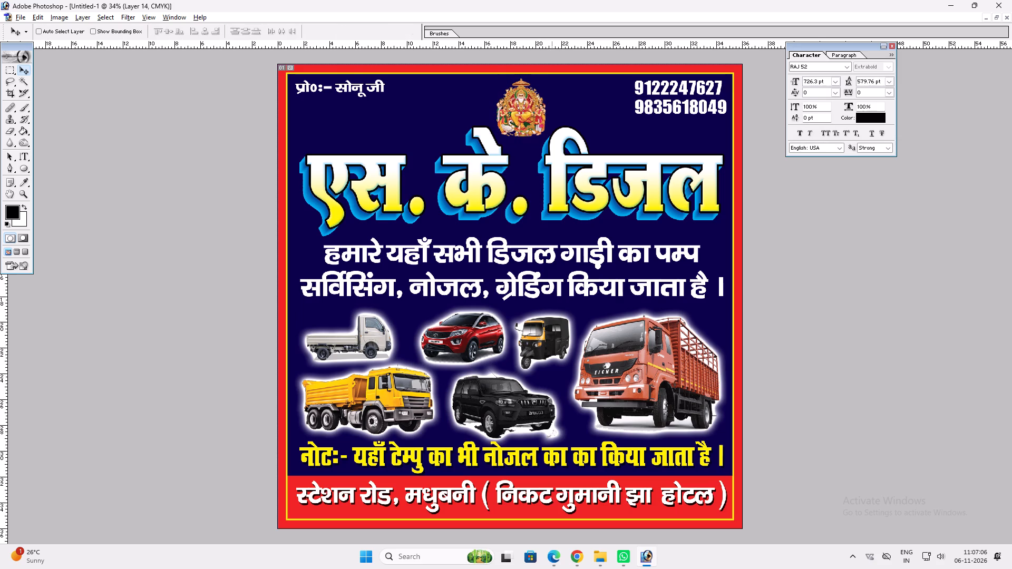
Add a white Outer Glow to the Vishwakarma image with Normal blend mode, 100% opacity and an increased size.
{"action": "key", "text": "alt+l"}
{"action": "key", "text": "alt+y"}
{"action": "key", "text": "o"}
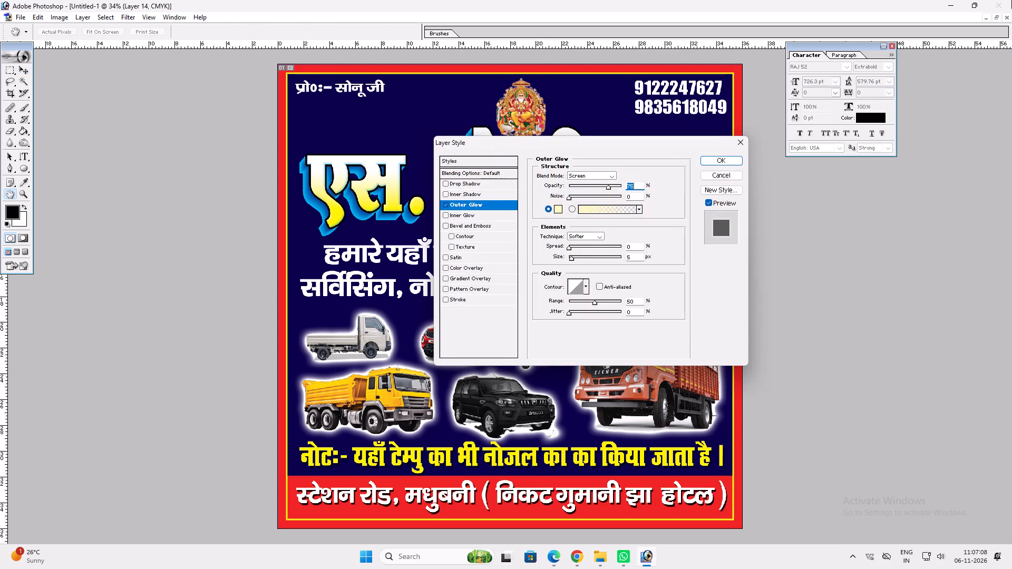
{"action": "type", "text": "100"}
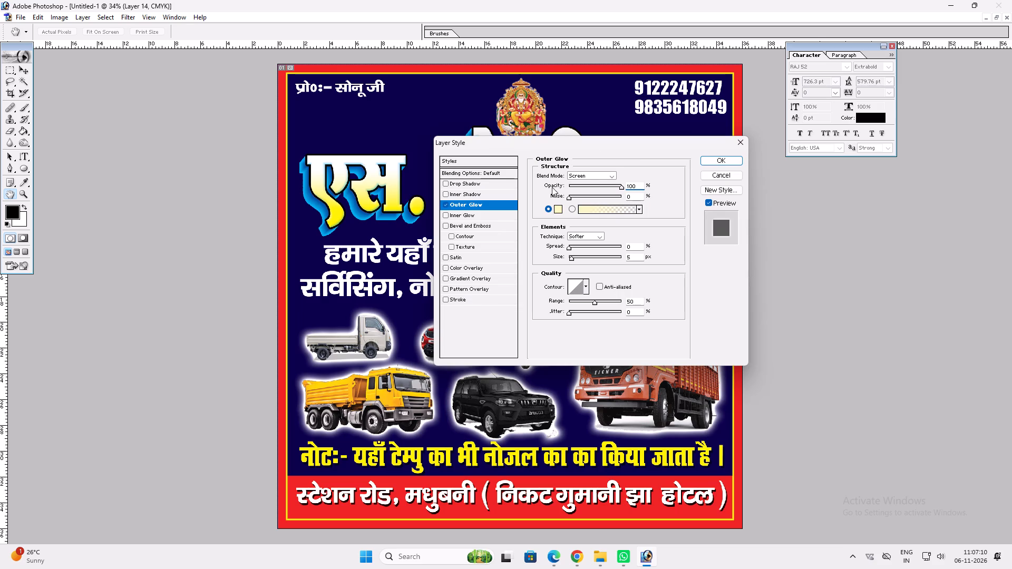
{"action": "left_click", "coordinate": [587, 178]}
{"action": "left_click", "coordinate": [581, 184]}
{"action": "left_click", "coordinate": [558, 209]}
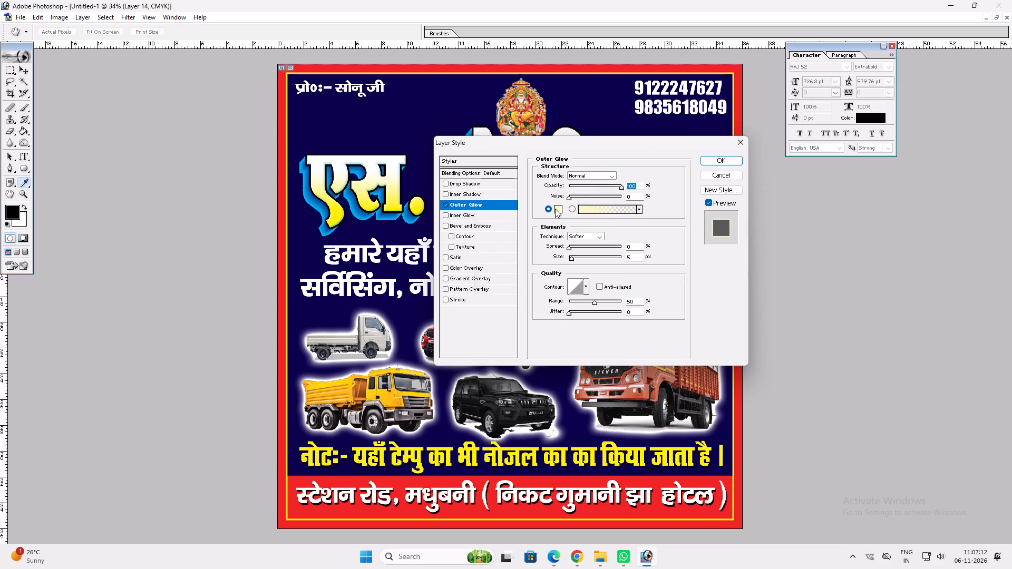
{"action": "left_click_drag", "start_coordinate": [329, 283], "coordinate": [15, 163]}
{"action": "key", "text": "Return"}
{"action": "left_click", "coordinate": [578, 258]}
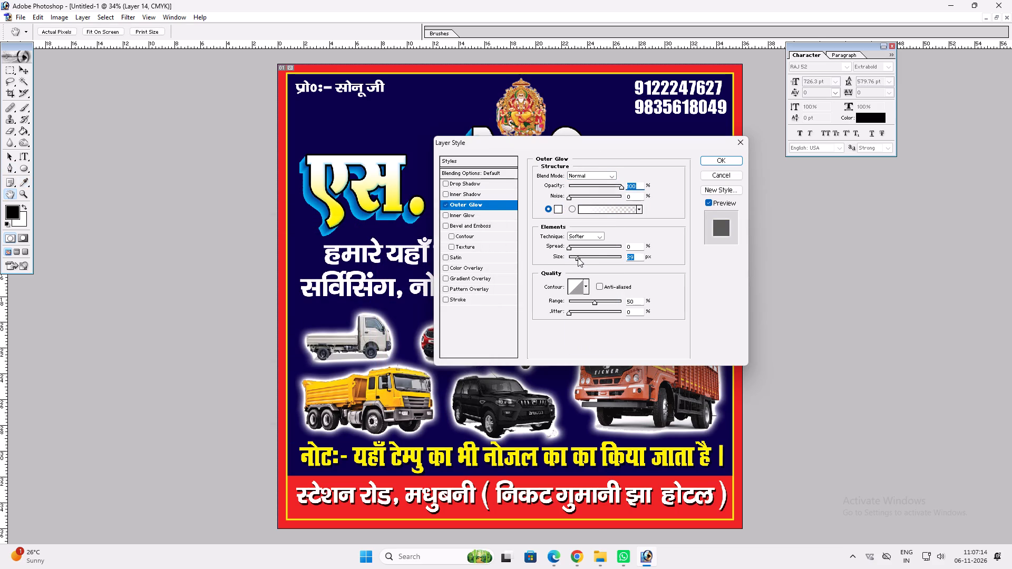
{"action": "left_click_drag", "start_coordinate": [574, 245], "coordinate": [574, 246]}
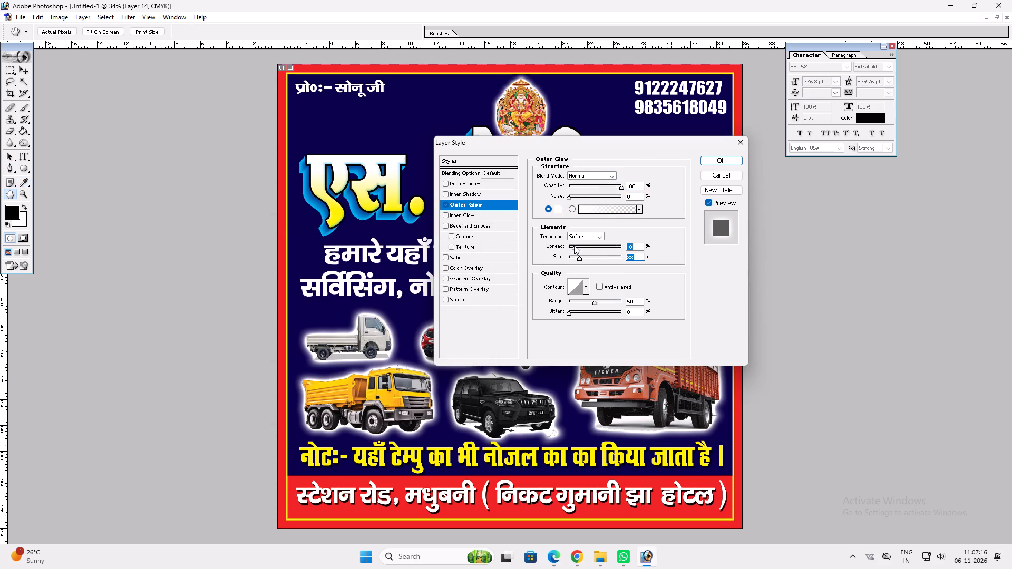
{"action": "left_click_drag", "start_coordinate": [574, 246], "coordinate": [569, 247]}
{"action": "key", "text": "Return"}
Slightly adjust the glowing Vishwakarma image with Free Transform.
{"action": "key", "text": "ctrl+t"}
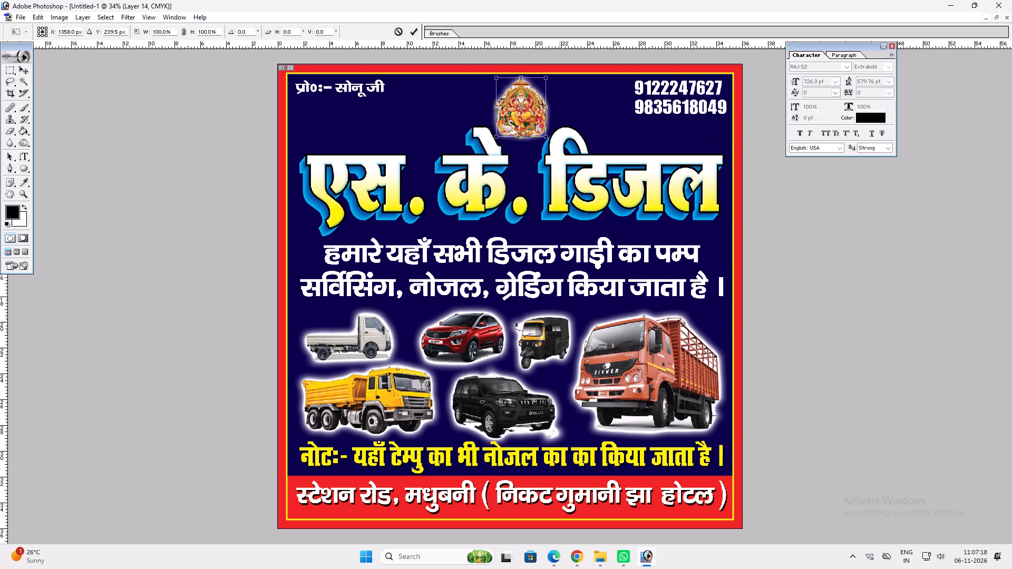
{"action": "left_click", "coordinate": [545, 135], "text": "shift"}
{"action": "key", "text": "shift+Return"}
{"action": "key", "text": "v"}
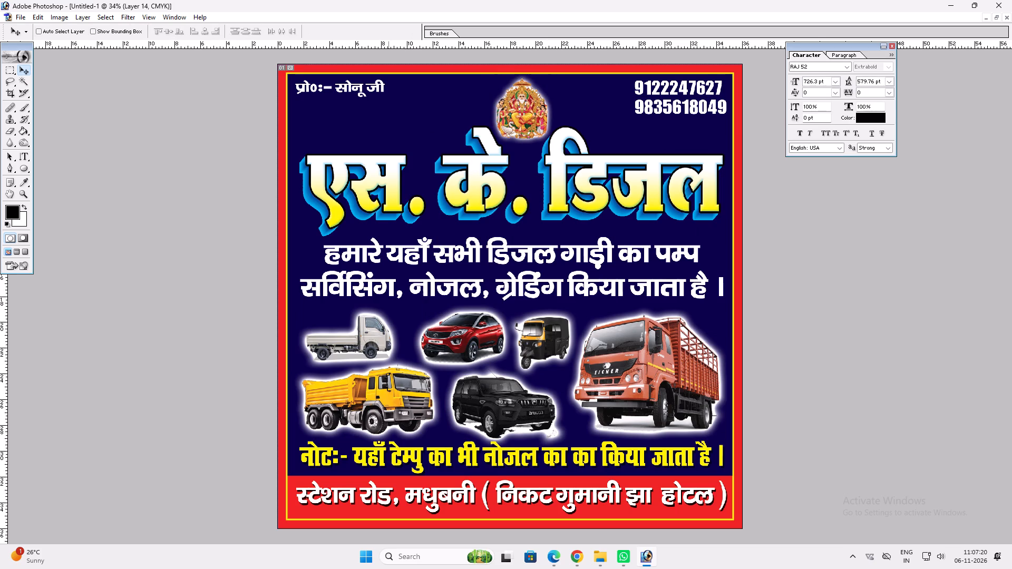
Enlarge the proprietor line, increase its height and narrow it to fit between the border and the Vishwakarma image.
{"action": "left_click", "coordinate": [382, 88], "text": "ctrl"}
{"action": "left_click_drag", "start_coordinate": [382, 88], "coordinate": [388, 106]}
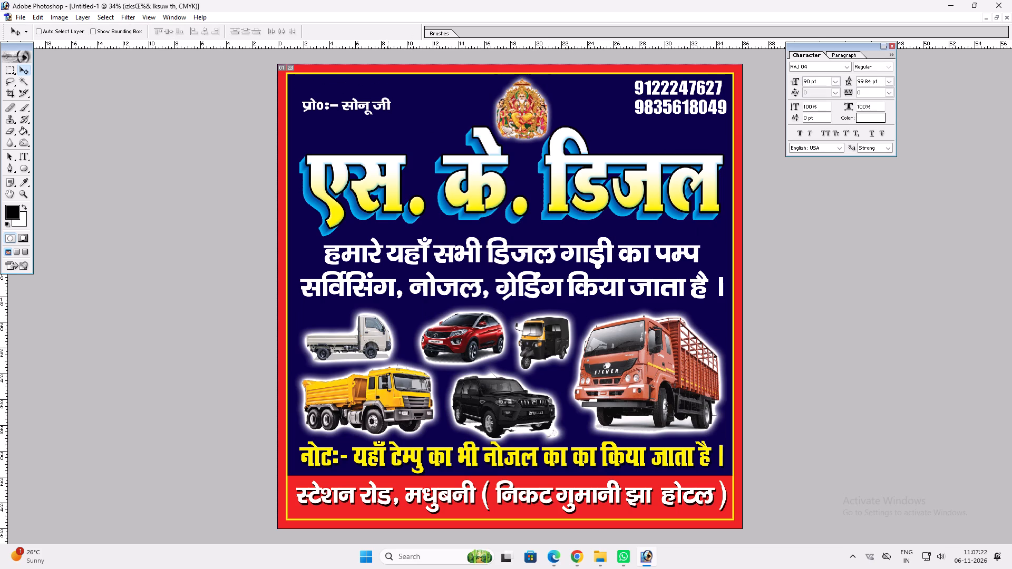
{"action": "key", "text": "ctrl+z"}
{"action": "key", "text": "ctrl+t"}
{"action": "left_click_drag", "start_coordinate": [384, 95], "coordinate": [460, 120], "text": "shift"}
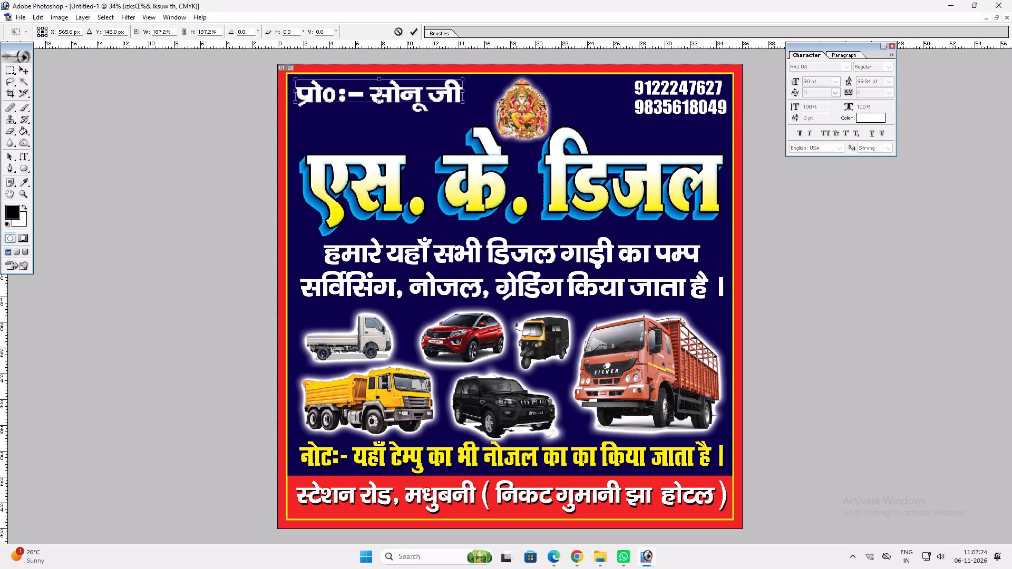
{"action": "left_click_drag", "start_coordinate": [439, 106], "coordinate": [437, 115], "text": "shift"}
{"action": "key", "text": "shift+Return"}
{"action": "key", "text": "v"}
{"action": "left_click_drag", "start_coordinate": [421, 116], "coordinate": [421, 133]}
{"action": "key", "text": "ctrl+t"}
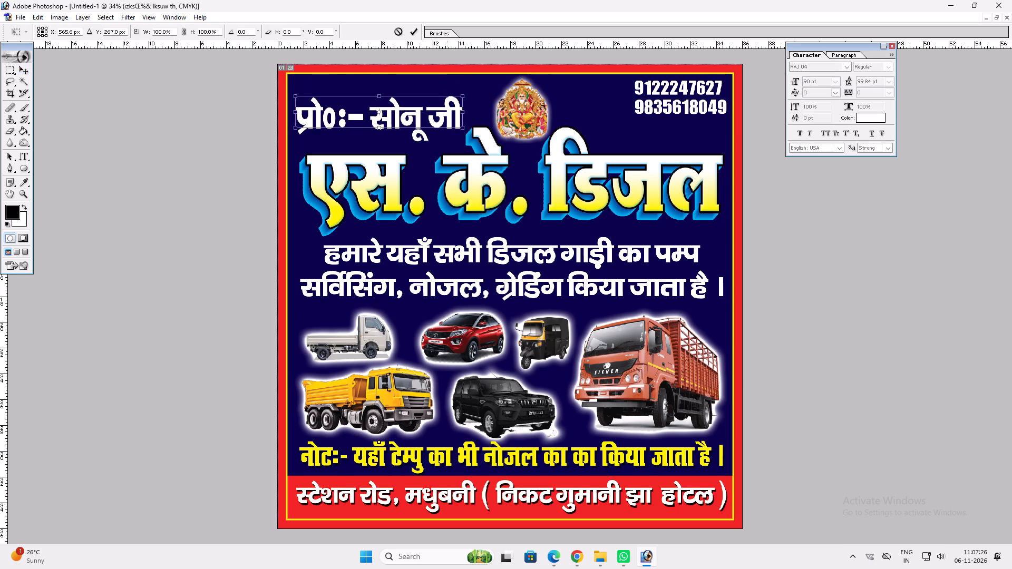
{"action": "left_click_drag", "start_coordinate": [464, 128], "coordinate": [454, 126], "text": "alt+shift"}
{"action": "key", "text": "Return"}
{"action": "key", "text": "v"}
{"action": "left_click", "coordinate": [433, 123]}
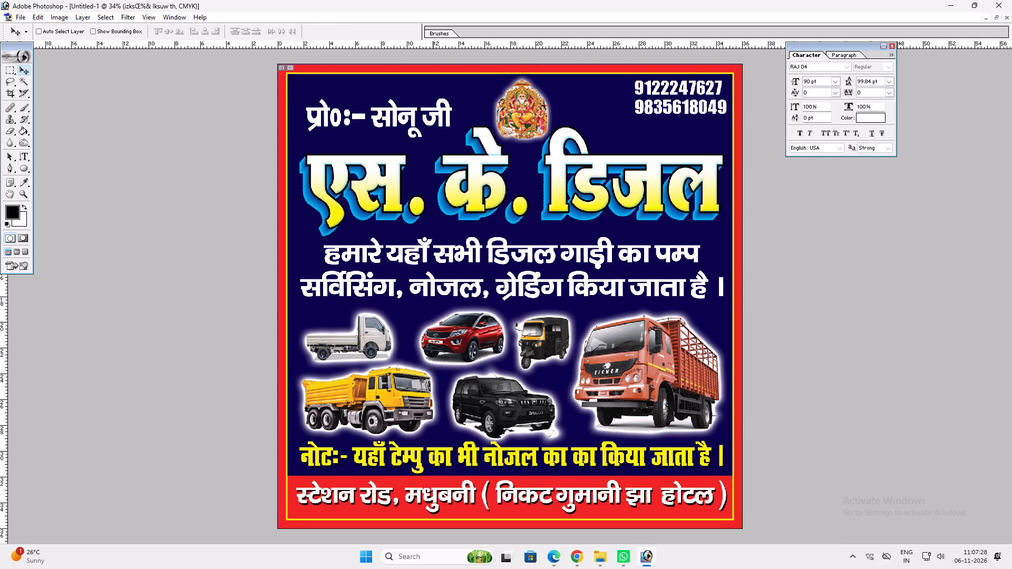
Give the proprietor line a red Color Overlay and a white Stroke.
{"action": "key", "text": "alt+l"}
{"action": "key", "text": "alt+y"}
{"action": "key", "text": "n"}
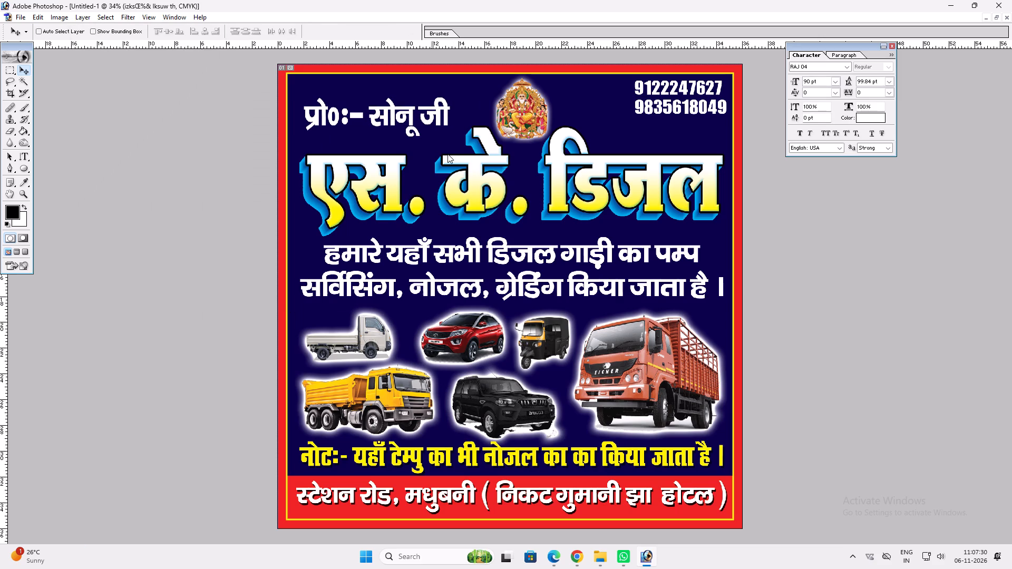
{"action": "left_click", "coordinate": [498, 269]}
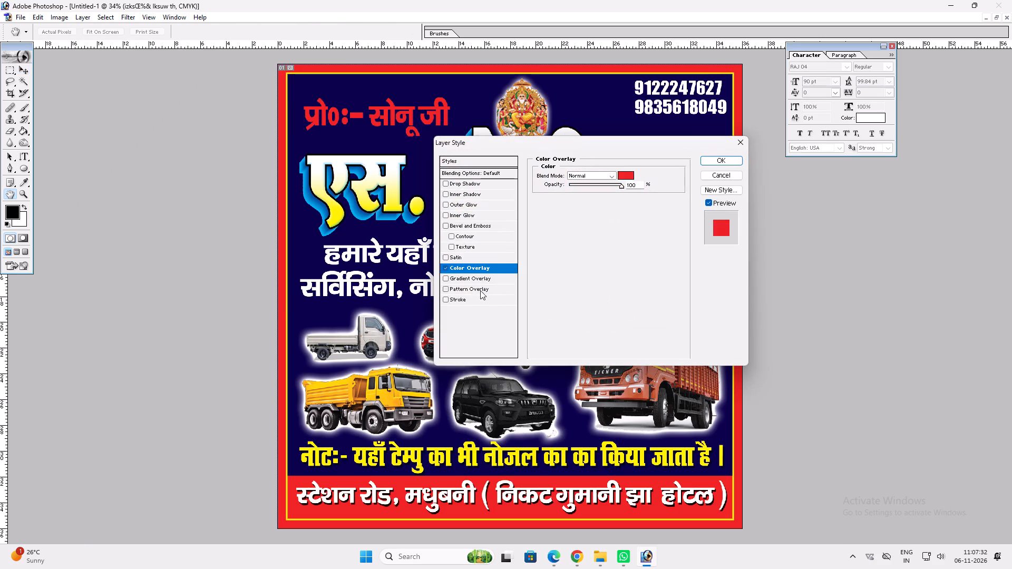
{"action": "left_click", "coordinate": [478, 292]}
{"action": "left_click", "coordinate": [476, 301]}
{"action": "left_click", "coordinate": [563, 233]}
{"action": "left_click_drag", "start_coordinate": [304, 300], "coordinate": [115, 178]}
{"action": "key", "text": "Return"}
{"action": "scroll", "coordinate": [172, 193], "scroll_direction": "up", "scroll_amount": 8}
{"action": "key", "text": "Return"}
Copy the proprietor line's layer style and paste it onto the two phone numbers.
{"action": "key", "text": "alt+l"}
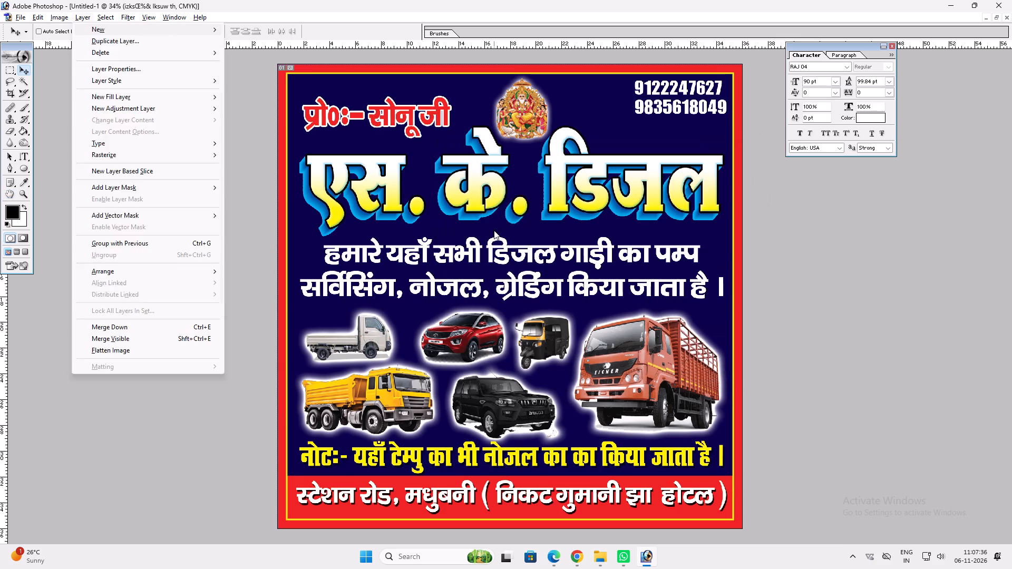
{"action": "key", "text": "alt+y"}
{"action": "key", "text": "alt+c"}
{"action": "key", "text": "t"}
{"action": "left_click", "coordinate": [641, 116]}
{"action": "key", "text": "Return"}
{"action": "key", "text": "alt+l"}
{"action": "key", "text": "alt+y"}
{"action": "key", "text": "p"}
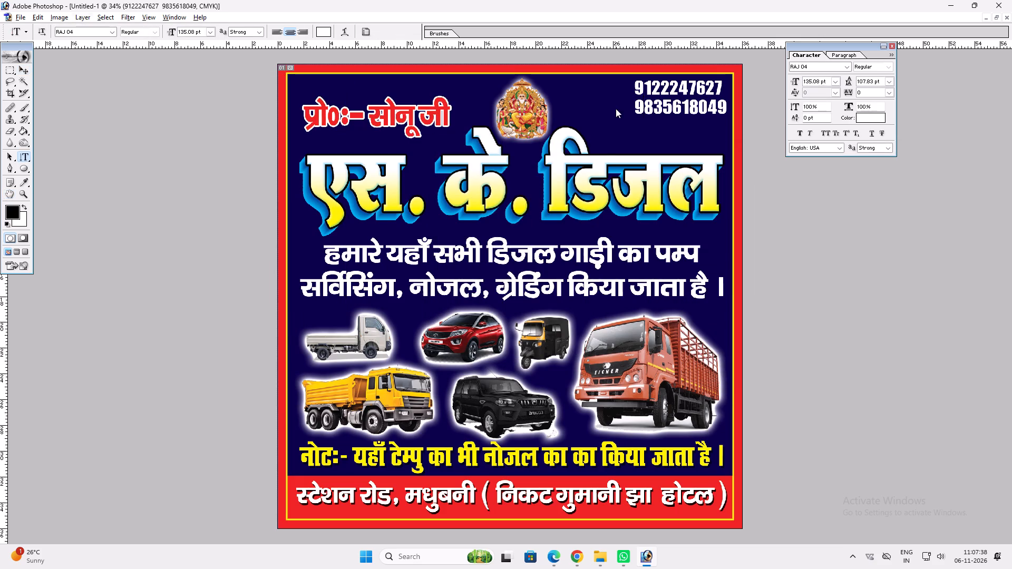
Move the phone numbers down and enlarge them in the space above the headline's end.
{"action": "key", "text": "v"}
{"action": "left_click_drag", "start_coordinate": [695, 110], "coordinate": [698, 135]}
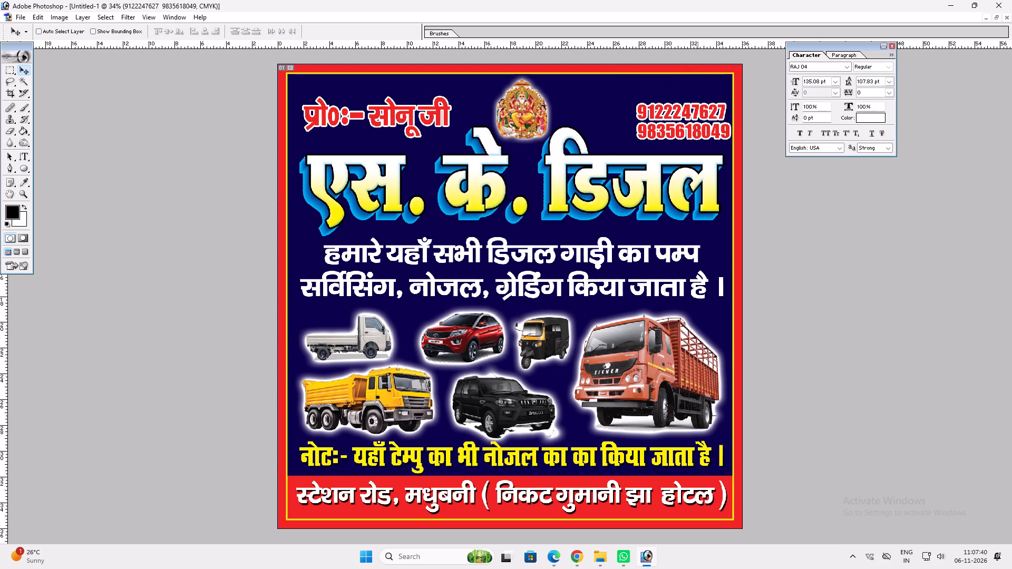
{"action": "left_click_drag", "start_coordinate": [698, 135], "coordinate": [698, 135]}
{"action": "key", "text": "ctrl+t"}
{"action": "left_click_drag", "start_coordinate": [635, 105], "coordinate": [622, 89], "text": "shift"}
{"action": "left_click_drag", "start_coordinate": [676, 101], "coordinate": [677, 89], "text": "shift"}
{"action": "key", "text": "shift+Return"}
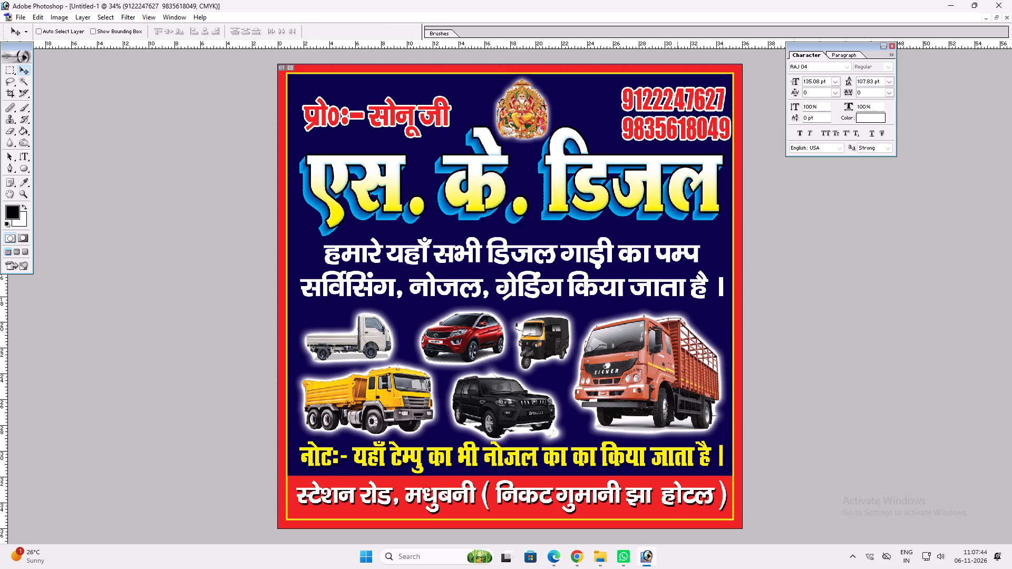
{"action": "key", "text": "v"}
{"action": "left_click", "coordinate": [676, 134]}
Switch to Chrome and search images for "Mobile Png".
{"action": "left_click", "coordinate": [578, 565]}
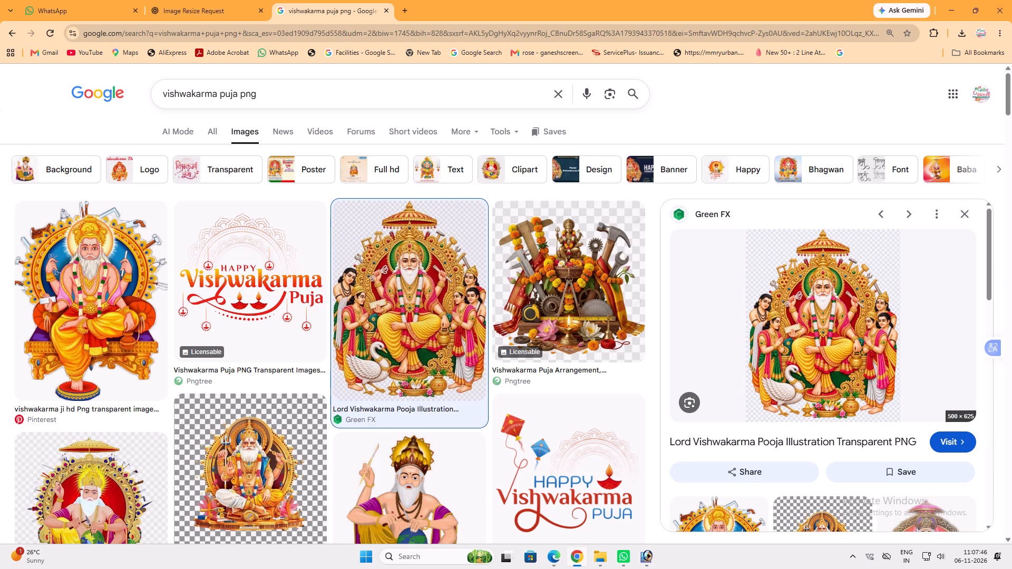
{"action": "left_click", "coordinate": [263, 87]}
{"action": "key", "text": "ctrl+a"}
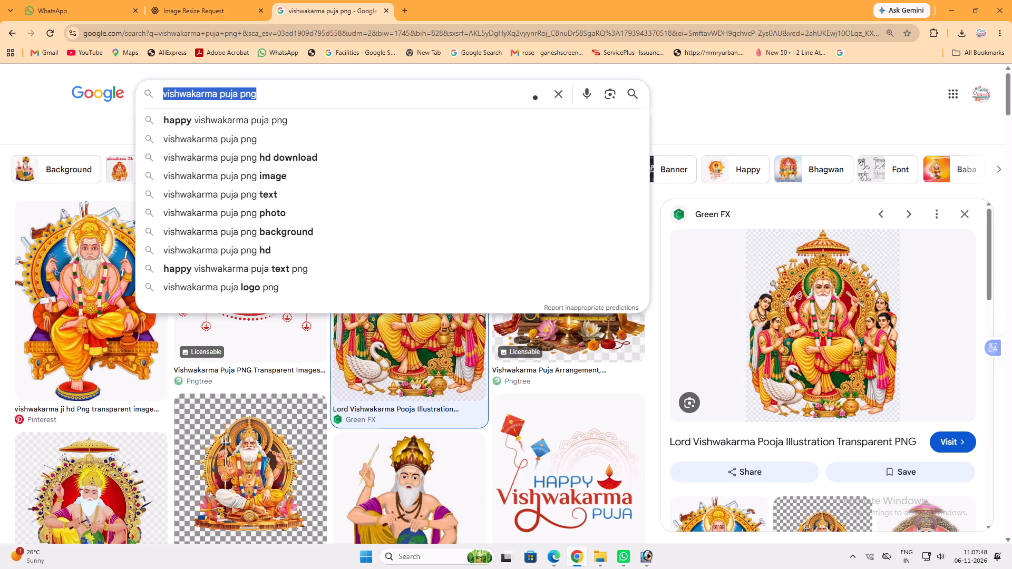
{"action": "type", "text": "Mobile Png"}
{"action": "key", "text": "space"}
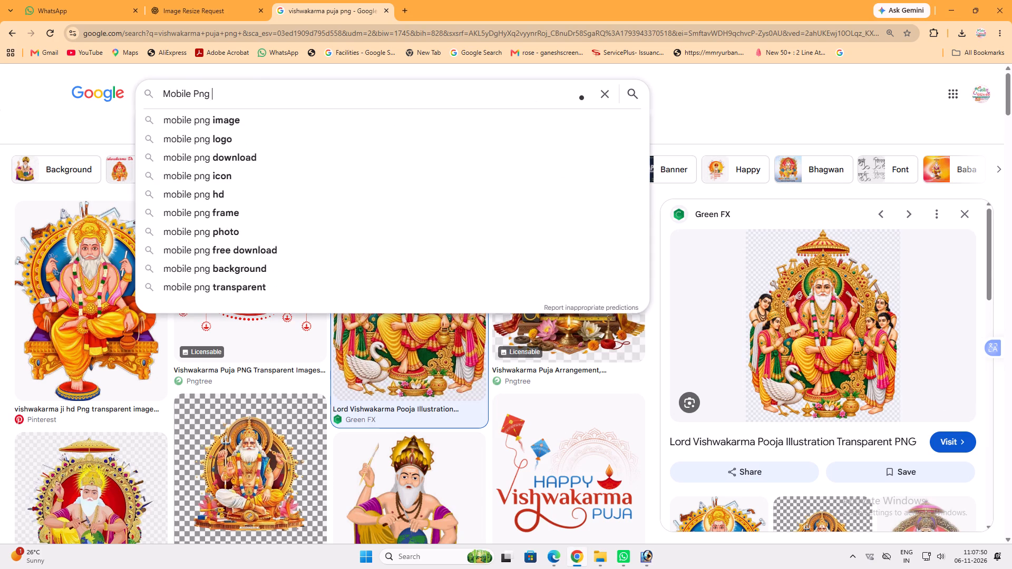
{"action": "key", "text": "Return"}
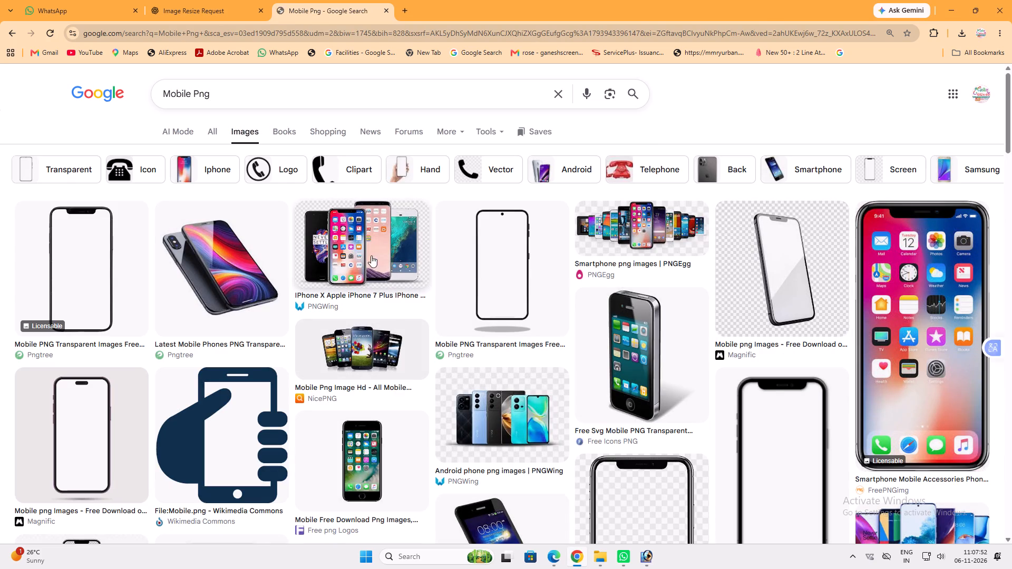
Replace the image search with "call logo".
{"action": "left_click_drag", "start_coordinate": [211, 98], "coordinate": [193, 102]}
{"action": "key", "text": "ctrl+a"}
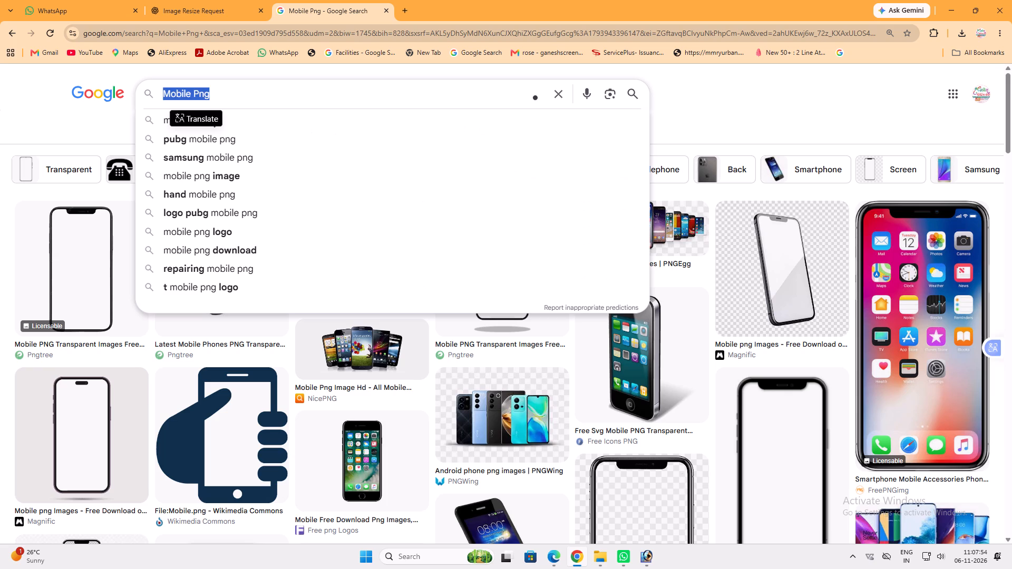
{"action": "type", "text": "call"}
{"action": "left_click", "coordinate": [249, 143]}
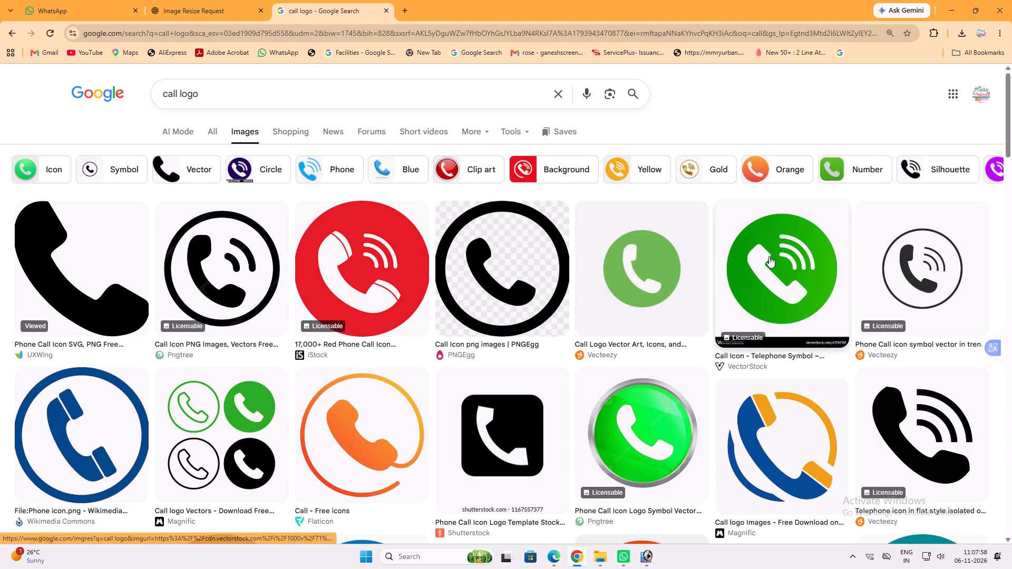
Browse the call logo results and refine the image search to "phone call logo".
{"action": "scroll", "coordinate": [497, 274], "scroll_direction": "down", "scroll_amount": 6}
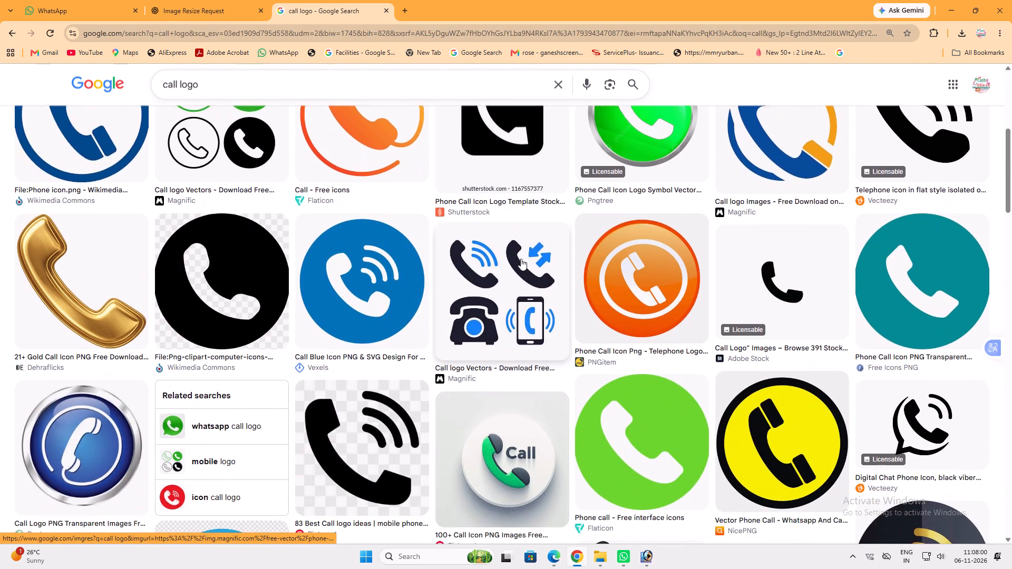
{"action": "scroll", "coordinate": [520, 259], "scroll_direction": "down", "scroll_amount": 2}
{"action": "left_click", "coordinate": [159, 84]}
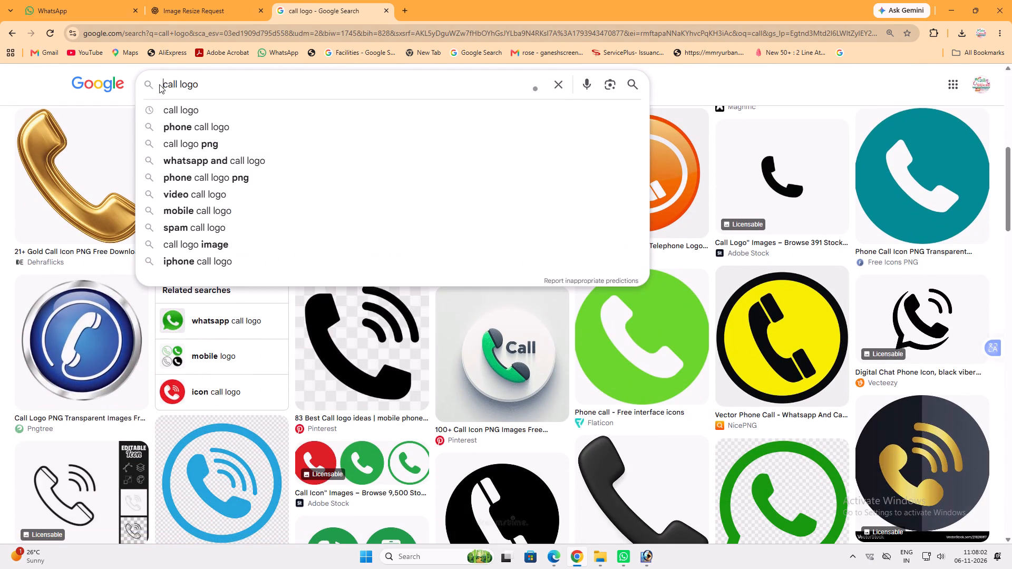
{"action": "type", "text": "phone"}
{"action": "key", "text": "Return"}
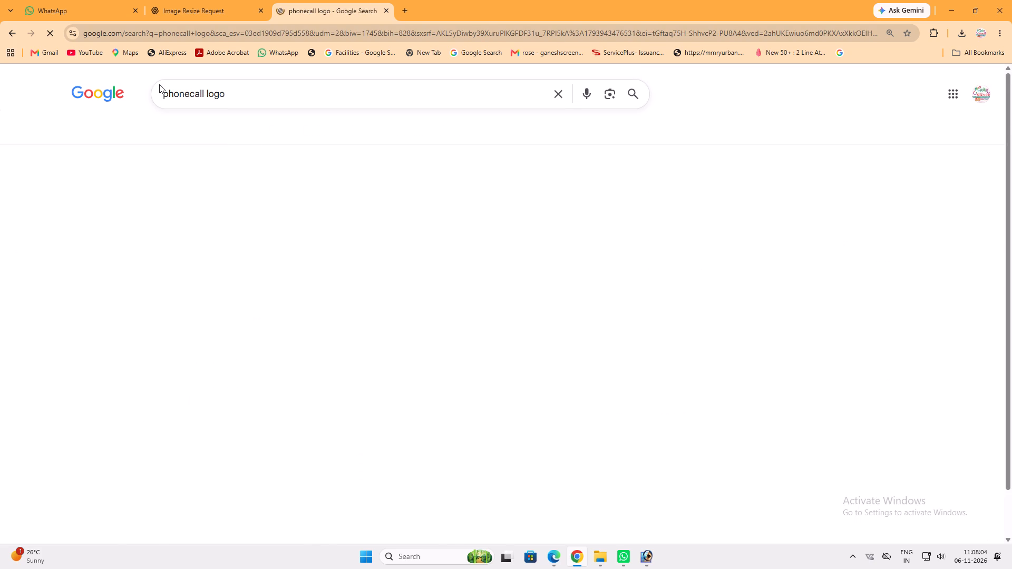
{"action": "left_click", "coordinate": [189, 100]}
{"action": "key", "text": "space"}
{"action": "key", "text": "Return"}
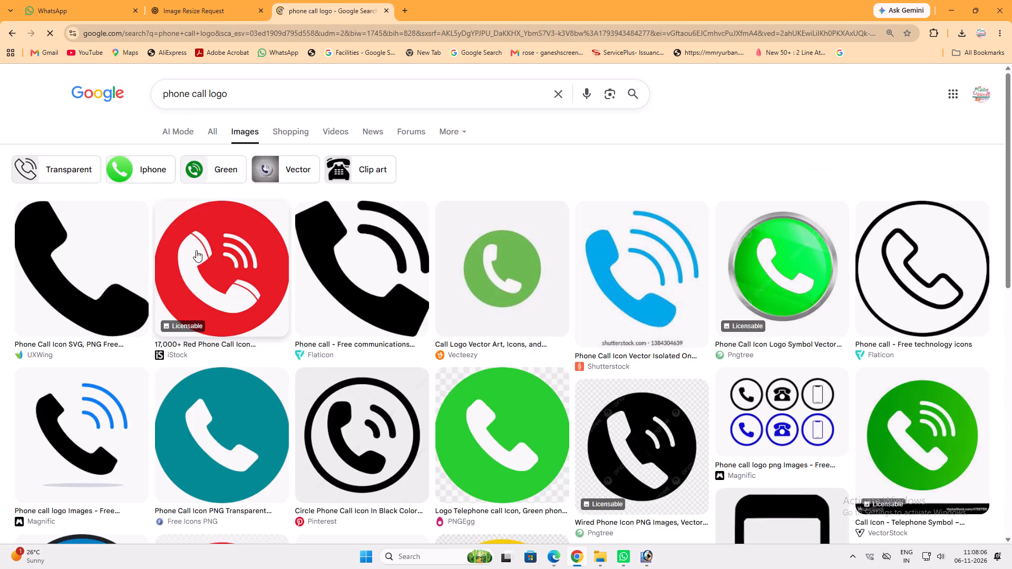
Open the black smartphone image with the ringing handset on its screen and copy it.
{"action": "scroll", "coordinate": [357, 258], "scroll_direction": "down", "scroll_amount": 6}
{"action": "left_click", "coordinate": [796, 211]}
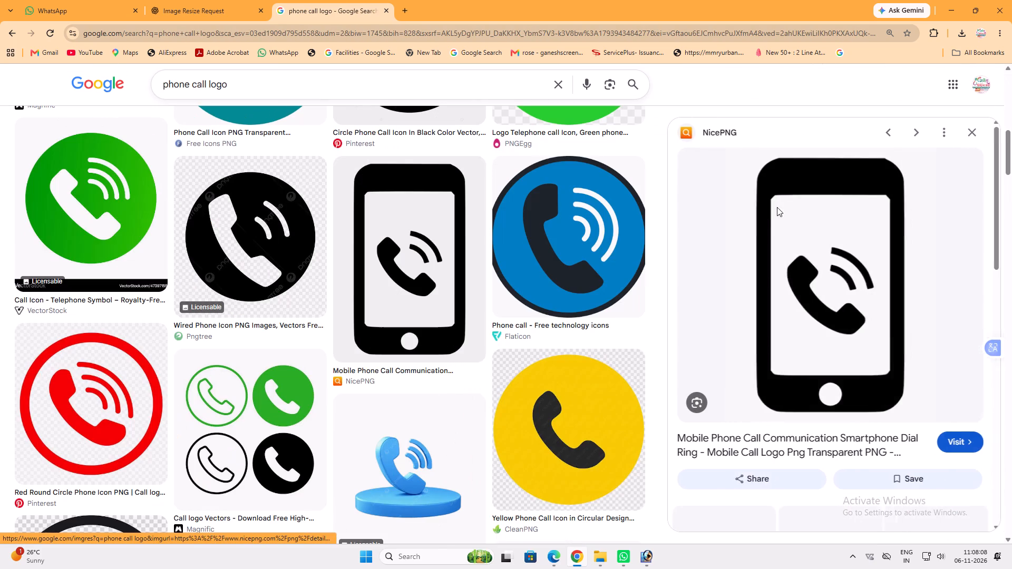
{"action": "right_click", "coordinate": [793, 206]}
{"action": "left_click", "coordinate": [853, 372]}
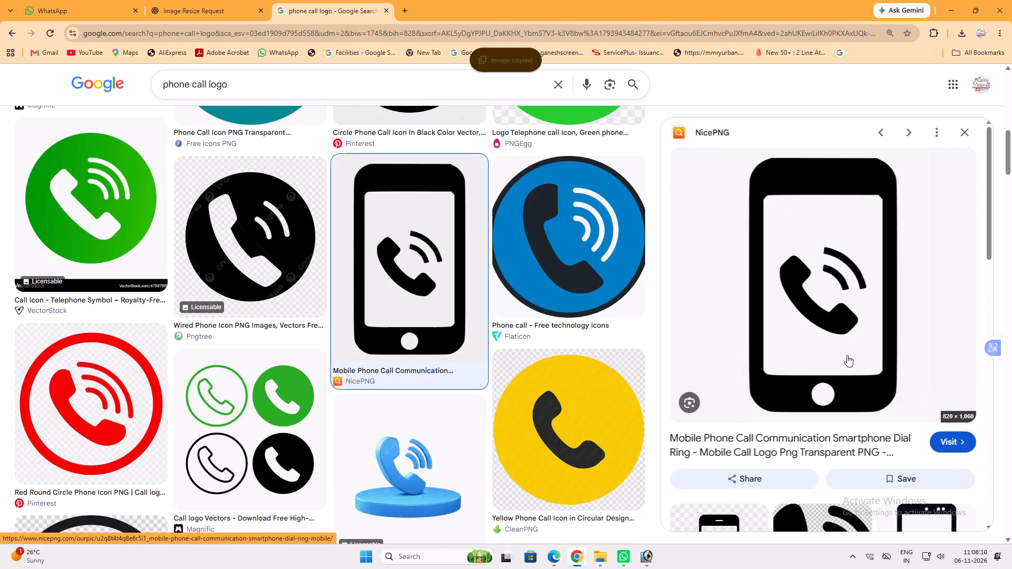
Switch to Photoshop, paste the smartphone image, and delete its white background and white screen area.
{"action": "left_click", "coordinate": [653, 551]}
{"action": "key", "text": "ctrl+v"}
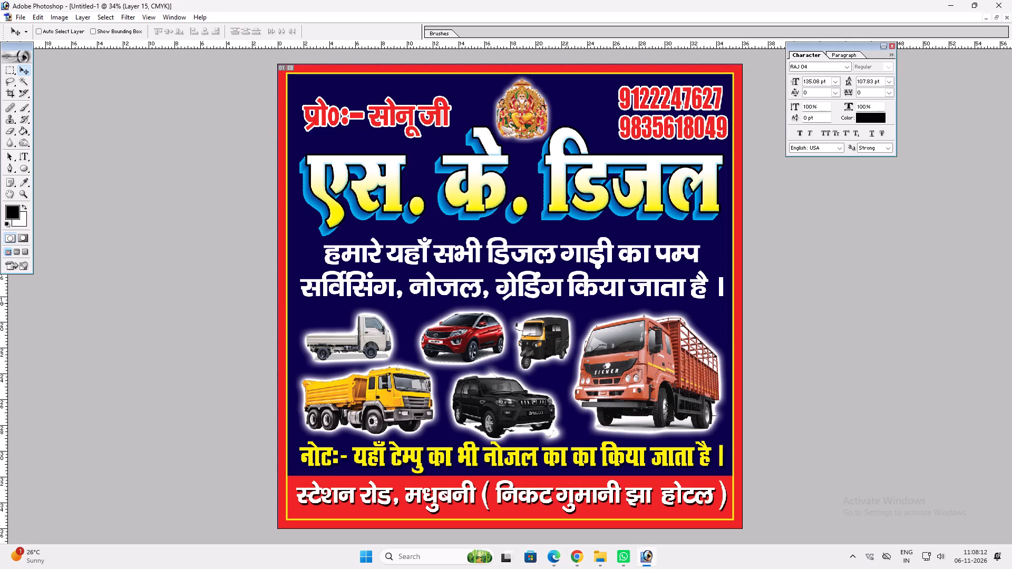
{"action": "key", "text": "w"}
{"action": "left_click", "coordinate": [585, 269]}
{"action": "left_click", "coordinate": [568, 270]}
{"action": "key", "text": "Delete"}
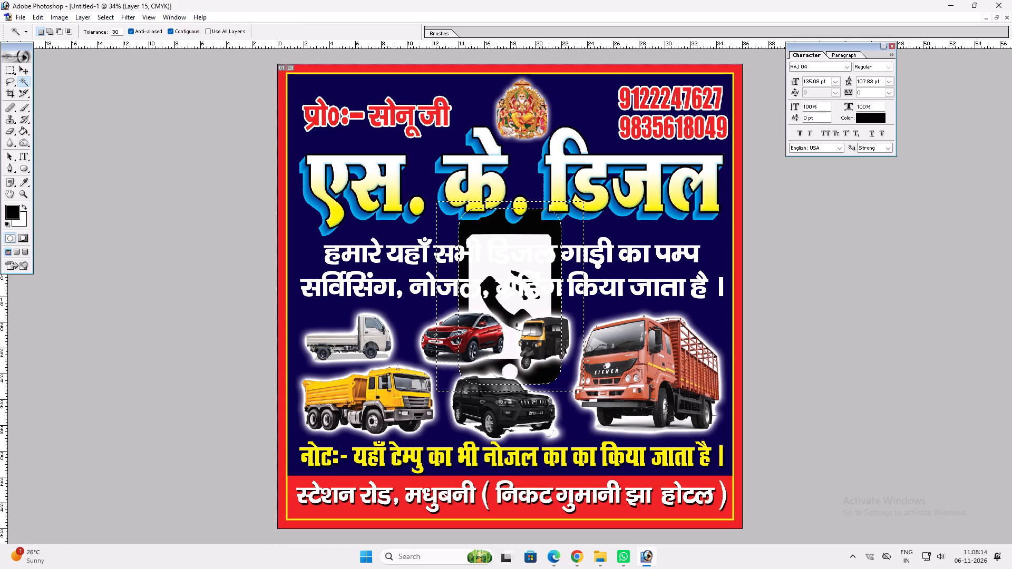
{"action": "left_click", "coordinate": [540, 256]}
{"action": "key", "text": "Delete"}
{"action": "key", "text": "ctrl+d"}
Bring the smartphone icon to the front, shrink it proportionally and place it just before the two phone numbers.
{"action": "key", "text": "ctrl+shift+bracketright"}
{"action": "key", "text": "ctrl+t"}
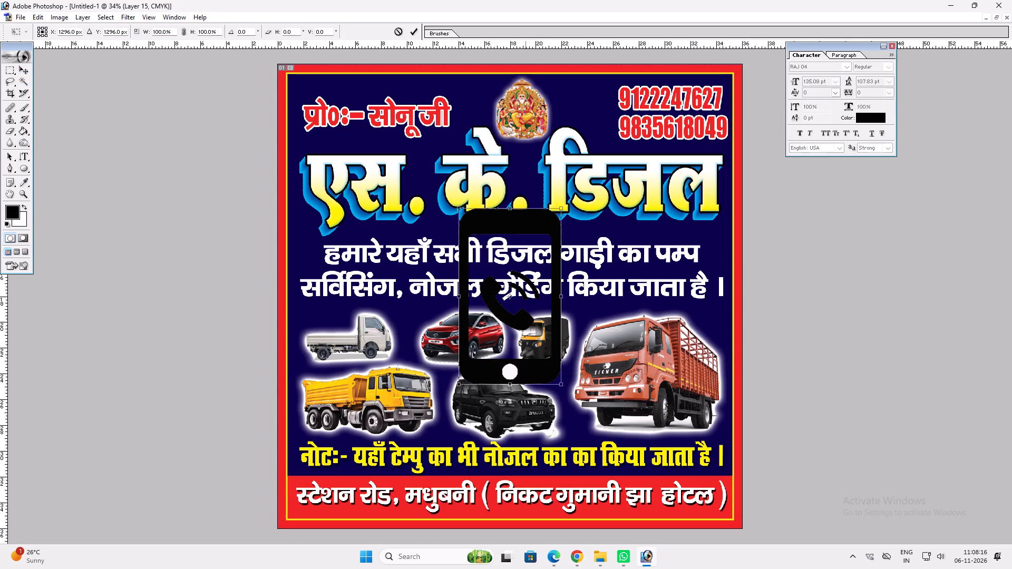
{"action": "left_click_drag", "start_coordinate": [562, 382], "coordinate": [527, 319], "text": "alt+shift"}
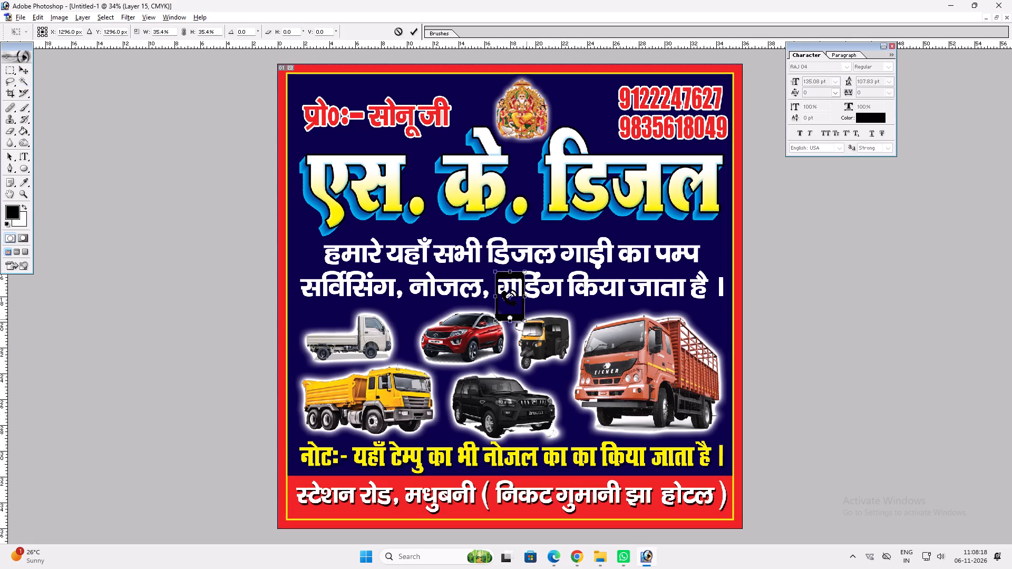
{"action": "left_click_drag", "start_coordinate": [527, 319], "coordinate": [525, 316], "text": "alt+shift"}
{"action": "key", "text": "Return"}
{"action": "key", "text": "v"}
{"action": "left_click_drag", "start_coordinate": [524, 316], "coordinate": [615, 138]}
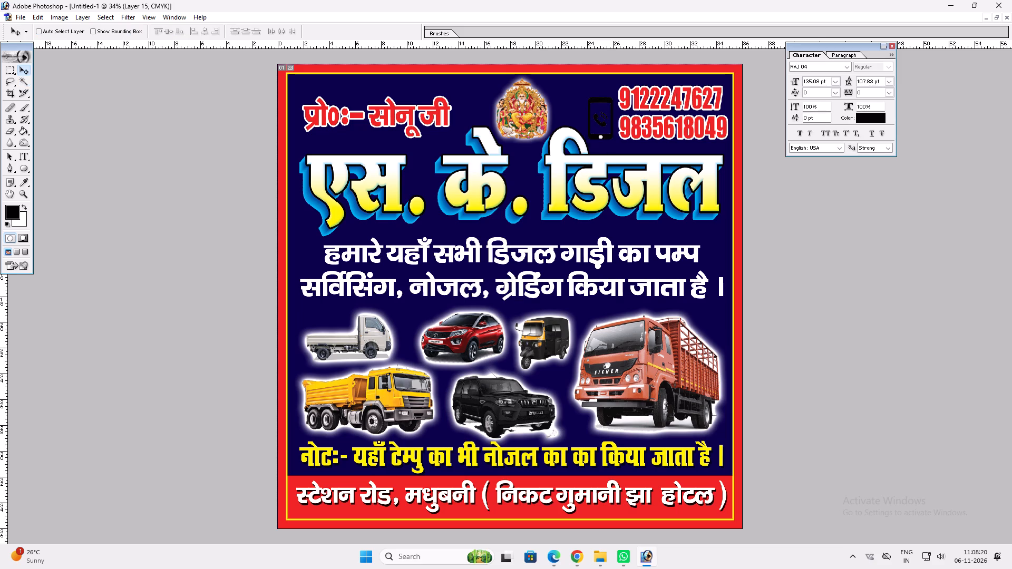
{"action": "left_click_drag", "start_coordinate": [615, 138], "coordinate": [615, 136]}
Fill the smartphone icon with white and fine-tune its fit beside the phone numbers.
{"action": "key", "text": "ctrl+shift+BackSpace"}
{"action": "key", "text": "ctrl+t"}
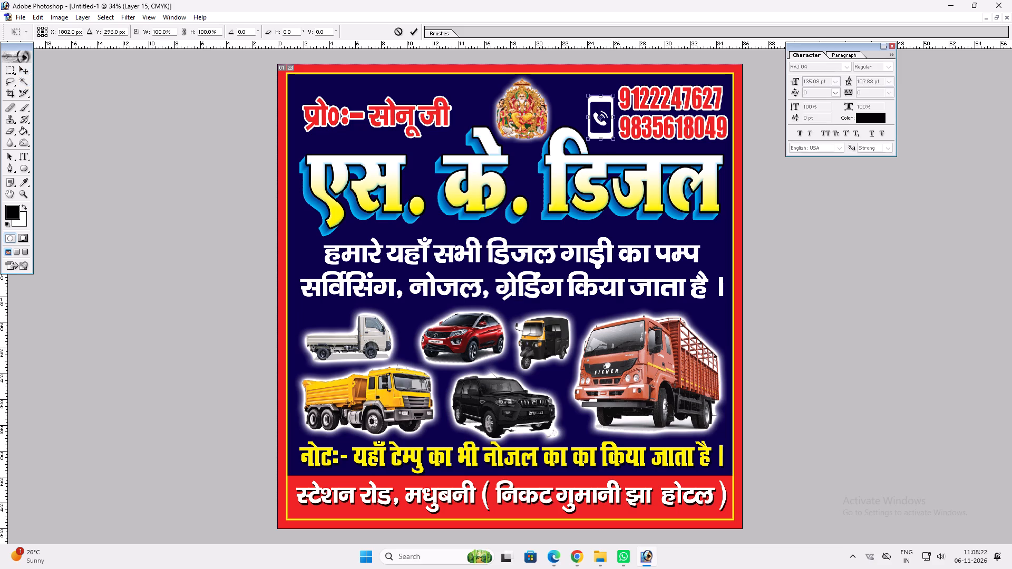
{"action": "left_click", "coordinate": [615, 137], "text": "alt+shift"}
{"action": "key", "text": "Return"}
{"action": "key", "text": "v"}
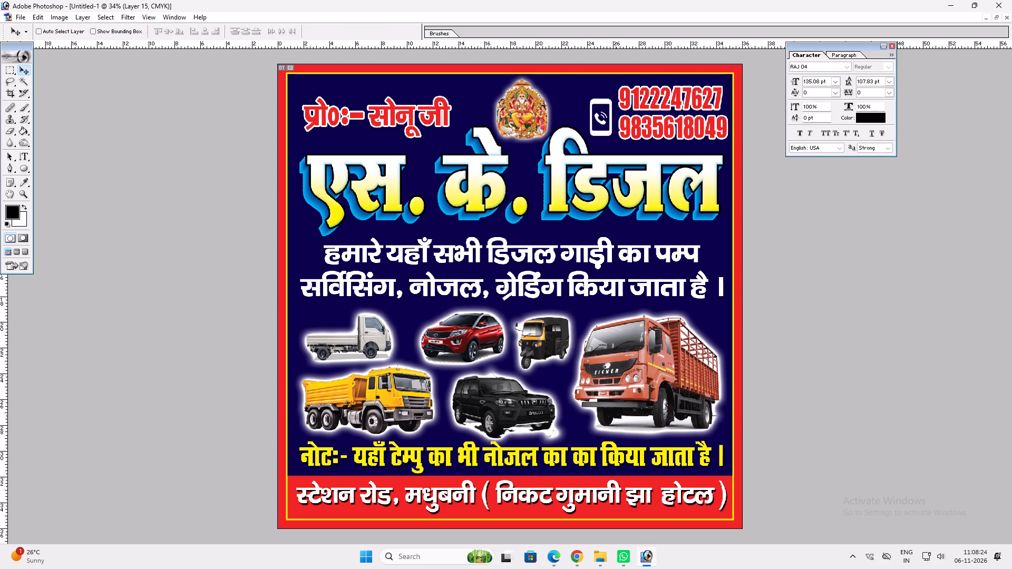
{"action": "left_click", "coordinate": [615, 133]}
{"action": "key", "text": "space"}
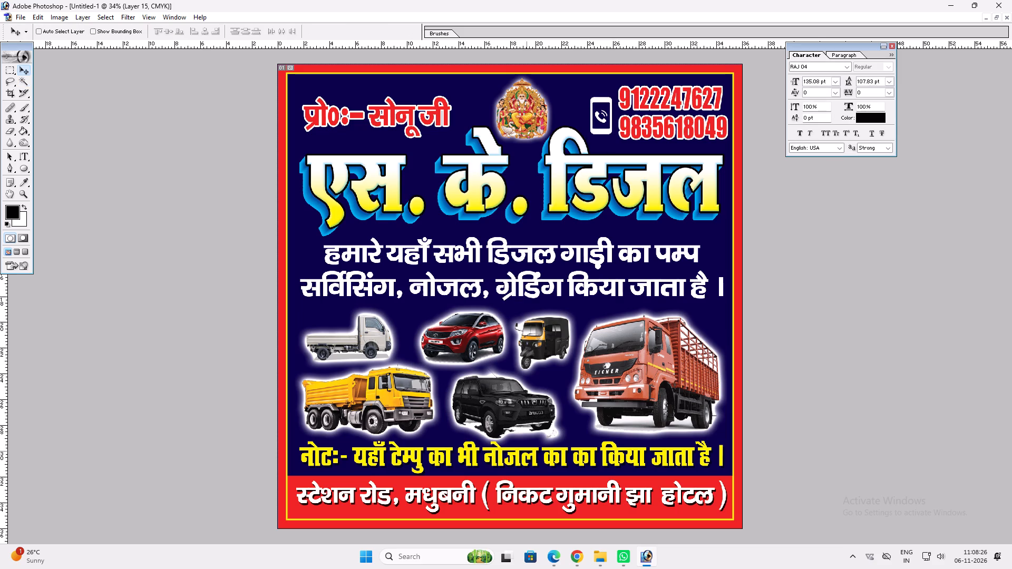
Reduce the yellow note line's height slightly from its top edge.
{"action": "left_click", "coordinate": [532, 455], "text": "ctrl"}
{"action": "key", "text": "ctrl+t"}
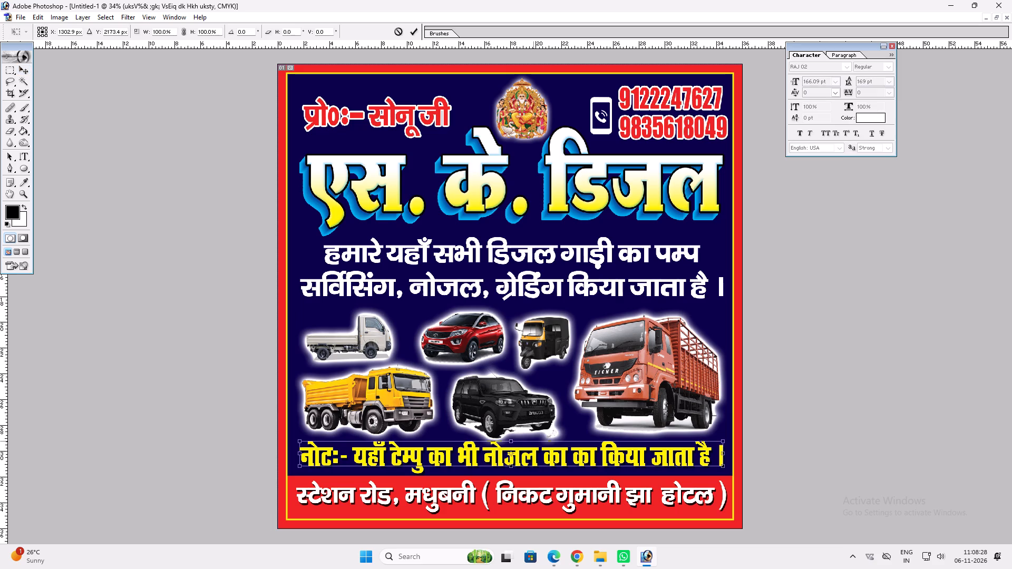
{"action": "left_click", "coordinate": [532, 441], "text": "shift"}
{"action": "key", "text": "Return"}
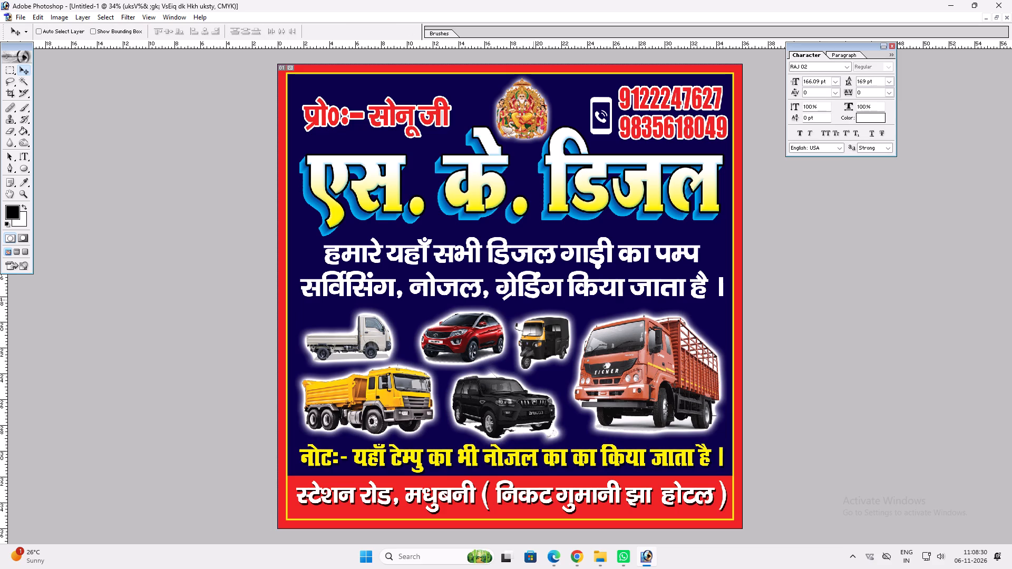
Reduce the height of the two-line white service text slightly and move it up closer to the headline.
{"action": "left_click", "coordinate": [535, 294], "text": "ctrl"}
{"action": "key", "text": "ctrl+t"}
{"action": "left_click_drag", "start_coordinate": [539, 297], "coordinate": [544, 295], "text": "shift"}
{"action": "key", "text": "Return"}
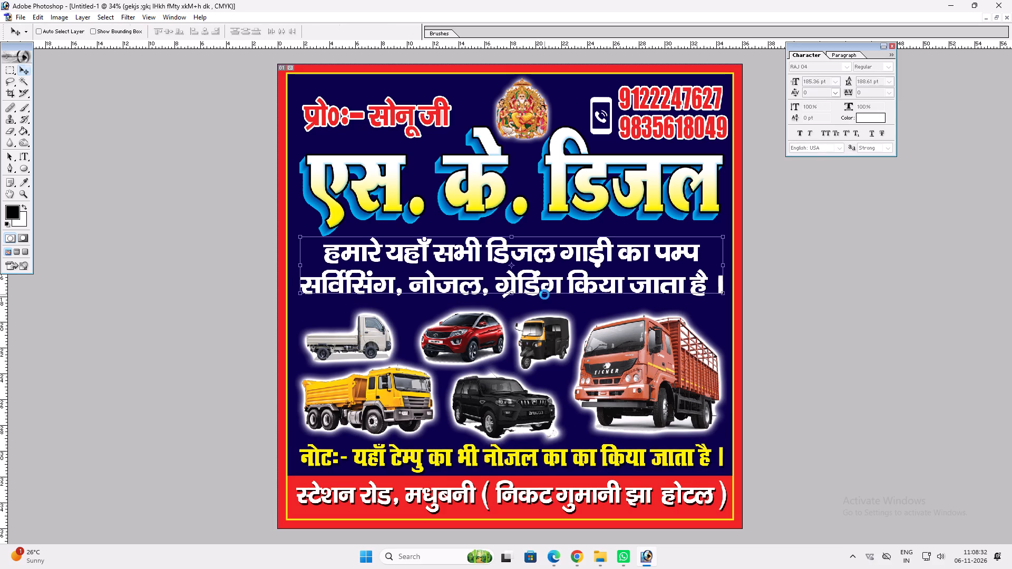
{"action": "left_click_drag", "start_coordinate": [544, 295], "coordinate": [544, 288], "text": "shift"}
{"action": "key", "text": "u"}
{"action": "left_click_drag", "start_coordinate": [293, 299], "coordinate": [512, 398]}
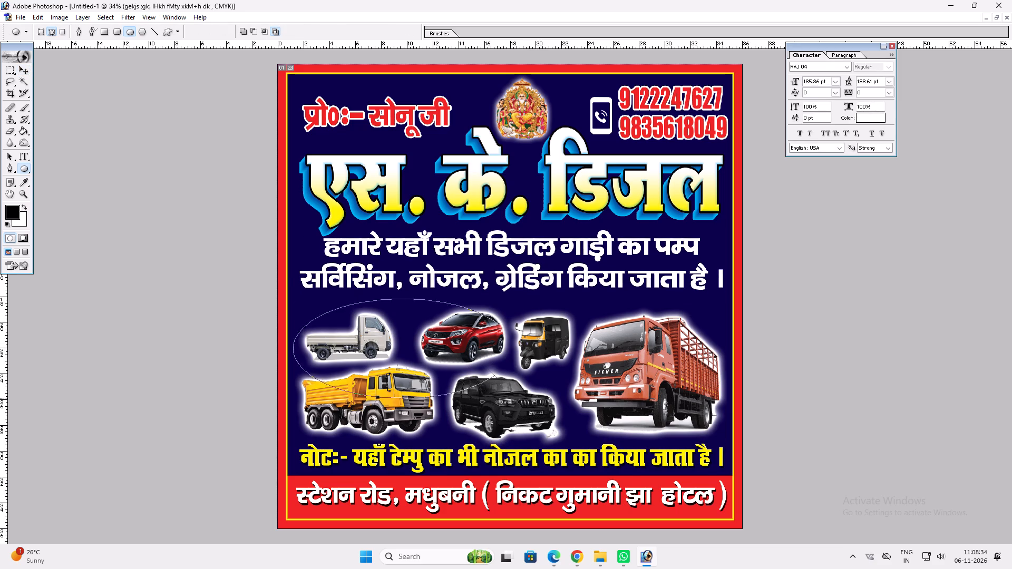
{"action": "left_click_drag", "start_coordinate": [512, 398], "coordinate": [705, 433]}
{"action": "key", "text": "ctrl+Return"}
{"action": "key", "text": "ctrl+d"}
Draw a rounded rectangle path with a 0.3 in corner radius around all the vehicles and convert it to a selection.
{"action": "left_click", "coordinate": [118, 31]}
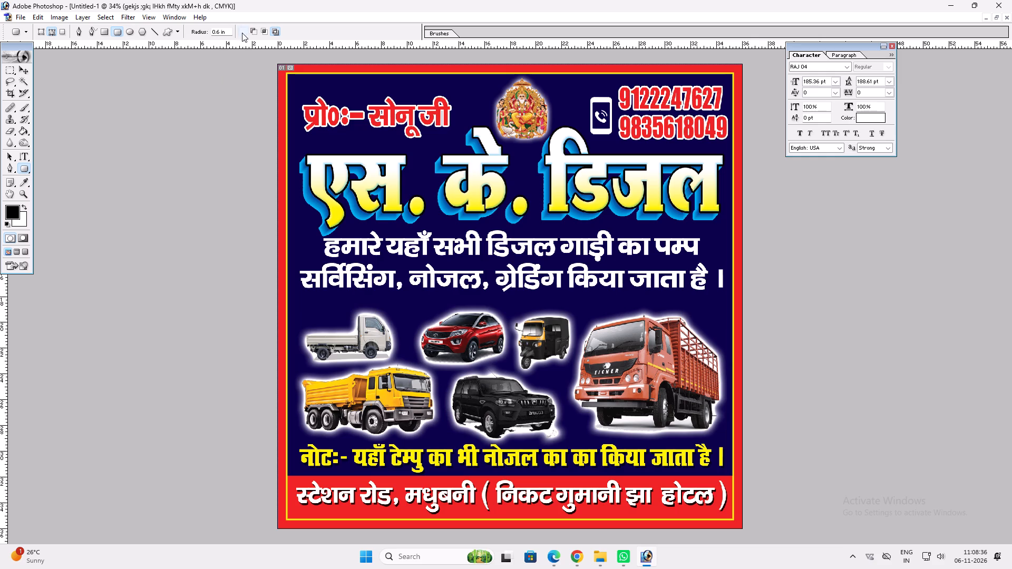
{"action": "left_click_drag", "start_coordinate": [228, 30], "coordinate": [44, 24]}
{"action": "type", "text": "0."}
{"action": "type", "text": ".3"}
{"action": "key", "text": "Return"}
{"action": "key", "text": "Return"}
{"action": "key", "text": "Return"}
{"action": "type", "text": "0.3"}
{"action": "left_click_drag", "start_coordinate": [296, 295], "coordinate": [688, 448]}
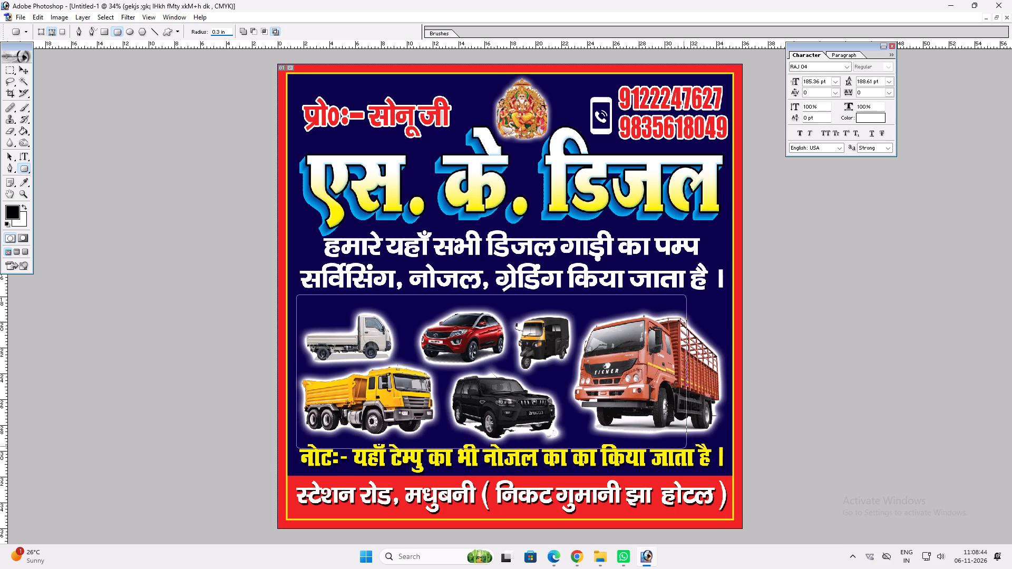
{"action": "left_click_drag", "start_coordinate": [688, 448], "coordinate": [729, 439]}
{"action": "key", "text": "ctrl+Return"}
Copy the selected area of the Background layer to a new layer and raise it as a white panel directly behind the vehicles.
{"action": "key", "text": "v"}
{"action": "right_click", "coordinate": [469, 267]}
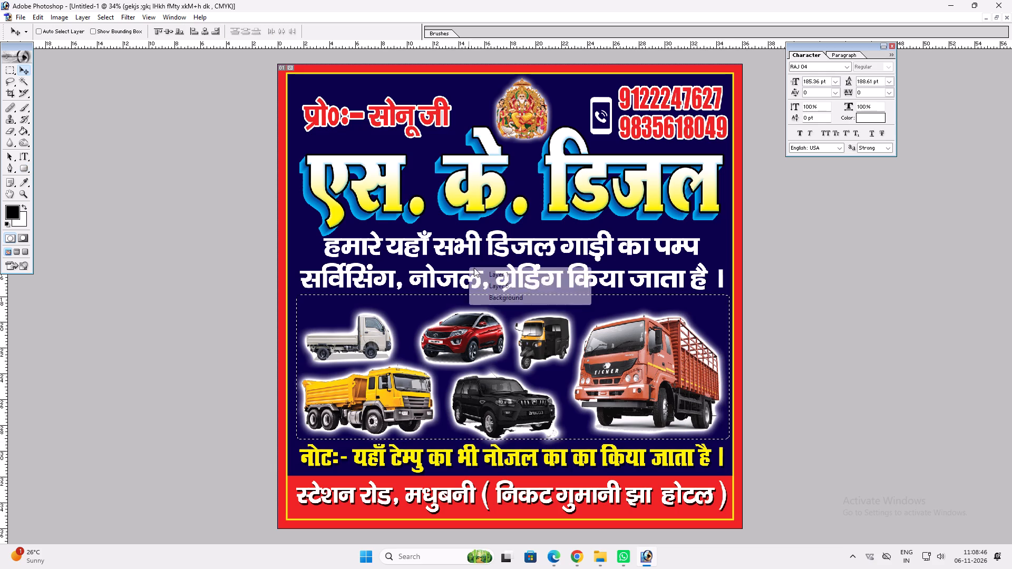
{"action": "left_click", "coordinate": [505, 297]}
{"action": "key", "text": "ctrl+c"}
{"action": "key", "text": "ctrl+v"}
{"action": "key", "text": "ctrl+bracketright"}
{"action": "key", "text": "ctrl+bracketright"}
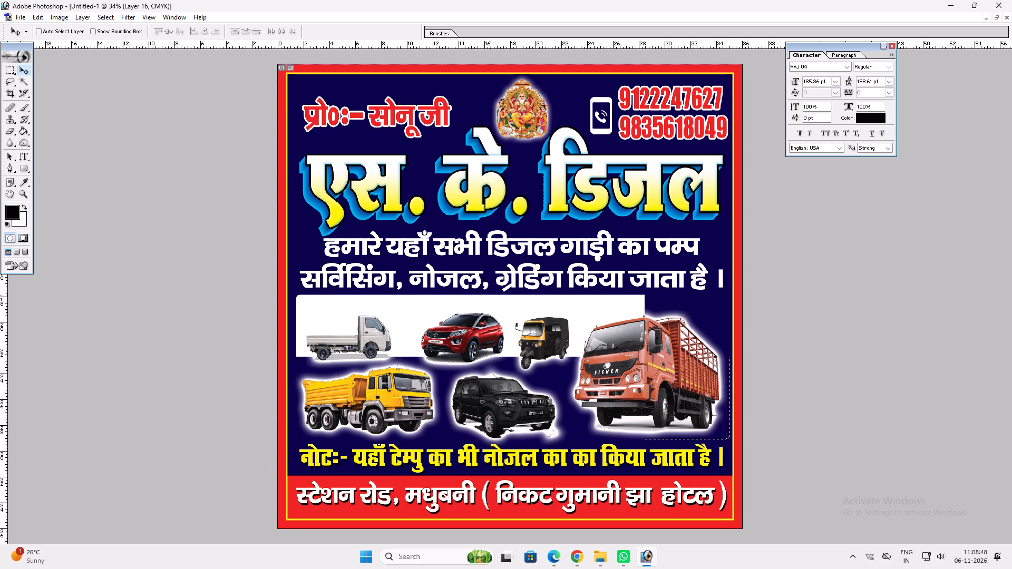
{"action": "key", "text": "v"}
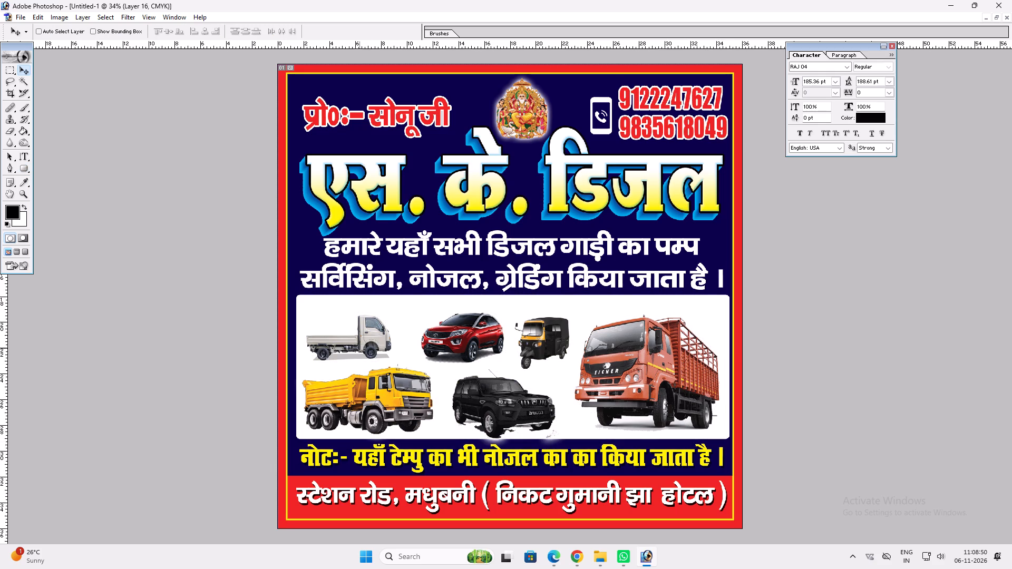
Centre the white rounded panel horizontally on the canvas and clear the selection.
{"action": "key", "text": "ctrl+a"}
{"action": "key", "text": "alt+l"}
{"action": "key", "text": "alt+i"}
{"action": "key", "text": "alt+h"}
{"action": "key", "text": "ctrl+d"}
{"action": "key", "text": "v"}
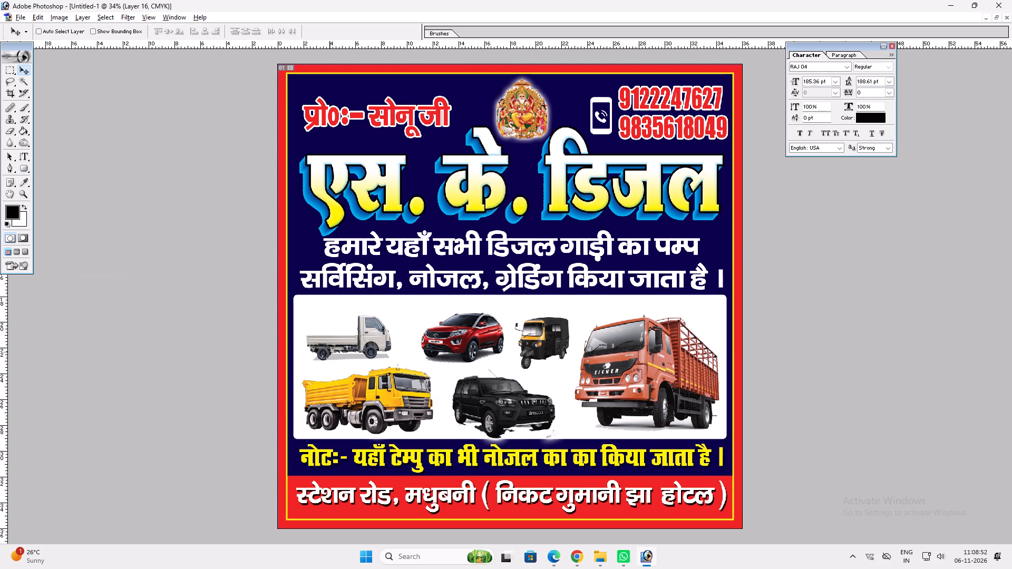
Move the small white pickup truck toward the white panel's upper-left corner and stretch it taller.
{"action": "left_click", "coordinate": [330, 352]}
{"action": "key", "text": "v"}
{"action": "left_click", "coordinate": [332, 342], "text": "ctrl"}
{"action": "left_click_drag", "start_coordinate": [332, 342], "coordinate": [328, 325]}
{"action": "left_click_drag", "start_coordinate": [328, 325], "coordinate": [327, 328]}
{"action": "key", "text": "ctrl+t"}
{"action": "left_click_drag", "start_coordinate": [362, 341], "coordinate": [359, 355], "text": "shift"}
{"action": "key", "text": "shift+Return"}
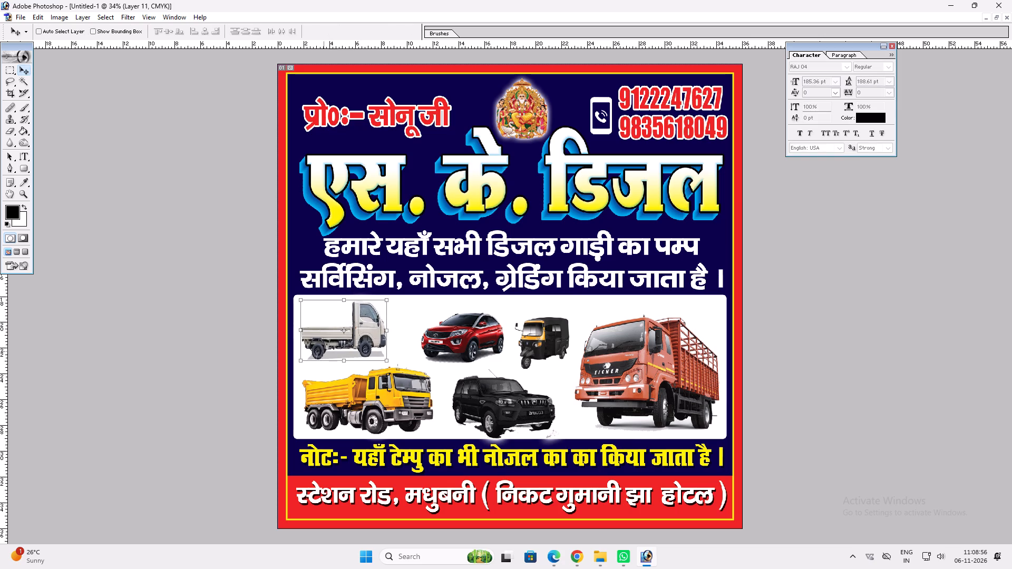
Move the yellow dump truck up beneath the white pickup and stretch it taller toward the panel's bottom edge.
{"action": "key", "text": "v"}
{"action": "left_click", "coordinate": [346, 390], "text": "ctrl"}
{"action": "left_click_drag", "start_coordinate": [345, 391], "coordinate": [342, 380]}
{"action": "key", "text": "ctrl+t"}
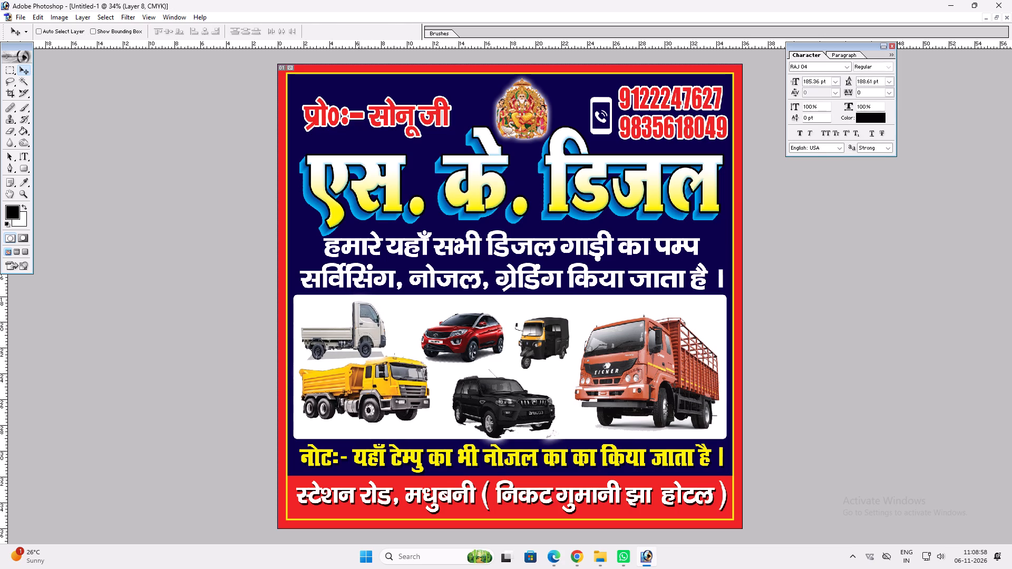
{"action": "left_click_drag", "start_coordinate": [356, 421], "coordinate": [355, 431], "text": "shift"}
{"action": "key", "text": "shift+Return"}
{"action": "key", "text": "v"}
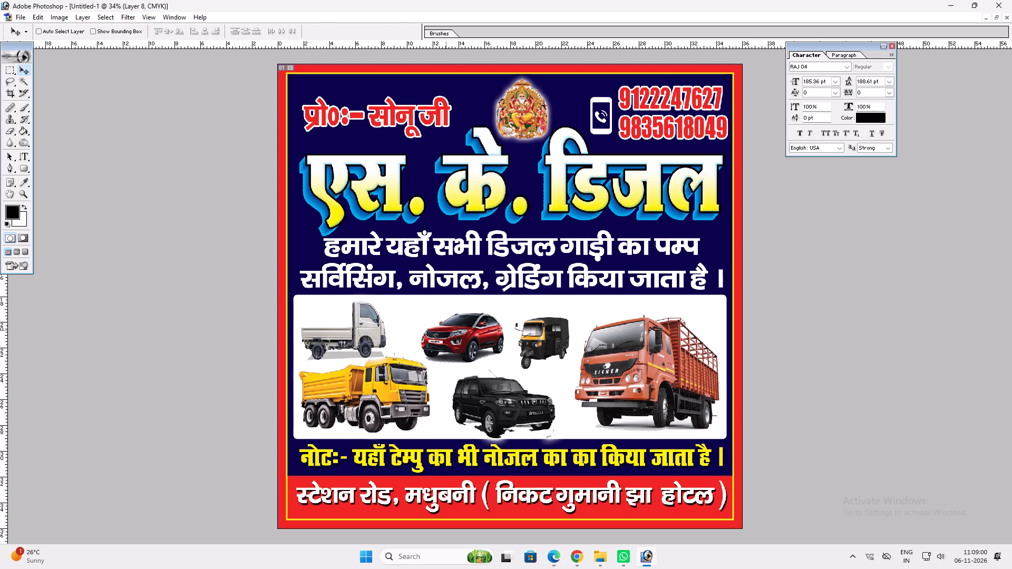
Flip the red SUV horizontally.
{"action": "left_click", "coordinate": [446, 329], "text": "ctrl"}
{"action": "key", "text": "ctrl+t"}
{"action": "right_click", "coordinate": [420, 322], "text": "ctrl"}
{"action": "key", "text": "Return"}
{"action": "key", "text": "ctrl+t"}
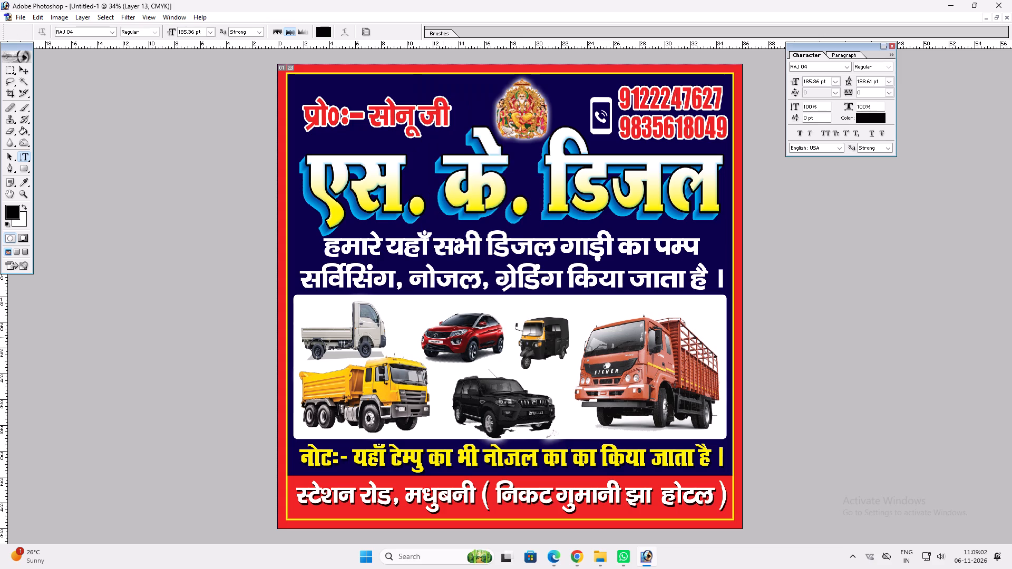
{"action": "right_click", "coordinate": [443, 337], "text": "ctrl"}
{"action": "left_click", "coordinate": [483, 462]}
{"action": "key", "text": "Return"}
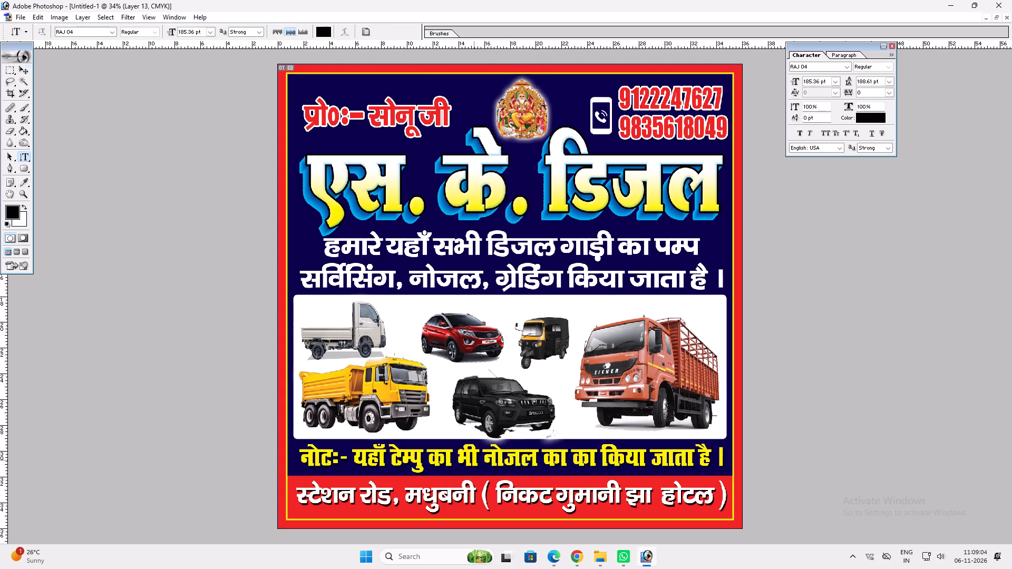
Move the red SUV next to the white pickup and enlarge it to fill the gap before the auto rickshaw.
{"action": "key", "text": "v"}
{"action": "left_click_drag", "start_coordinate": [514, 353], "coordinate": [488, 342]}
{"action": "key", "text": "ctrl+t"}
{"action": "left_click_drag", "start_coordinate": [478, 352], "coordinate": [501, 361], "text": "shift"}
{"action": "key", "text": "shift+Return"}
{"action": "key", "text": "v"}
{"action": "left_click", "coordinate": [471, 355]}
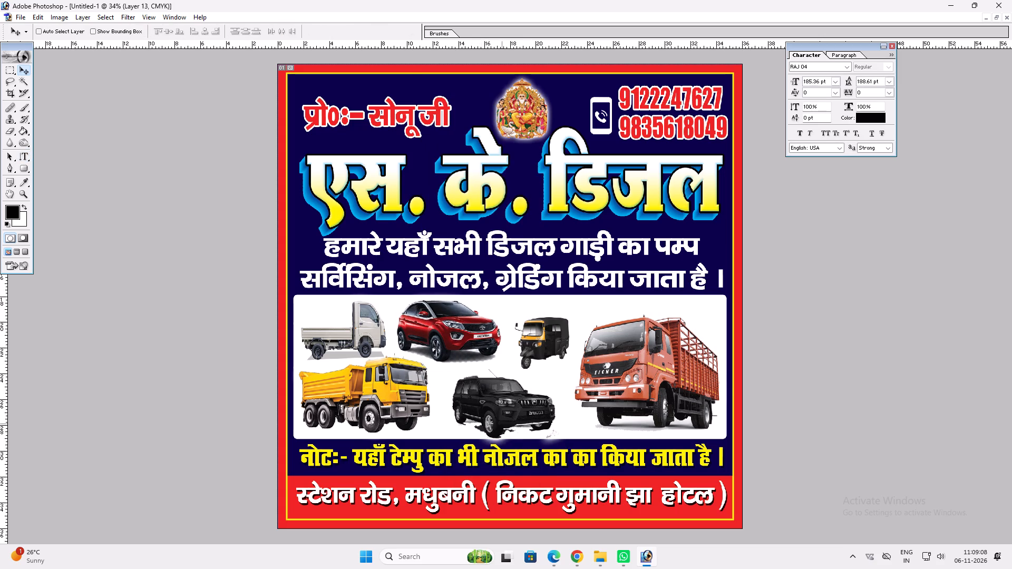
Move the black SUV up beside the yellow dump truck and widen it toward the large orange truck.
{"action": "left_click", "coordinate": [495, 405], "text": "ctrl"}
{"action": "left_click_drag", "start_coordinate": [495, 401], "coordinate": [485, 390]}
{"action": "key", "text": "ctrl+t"}
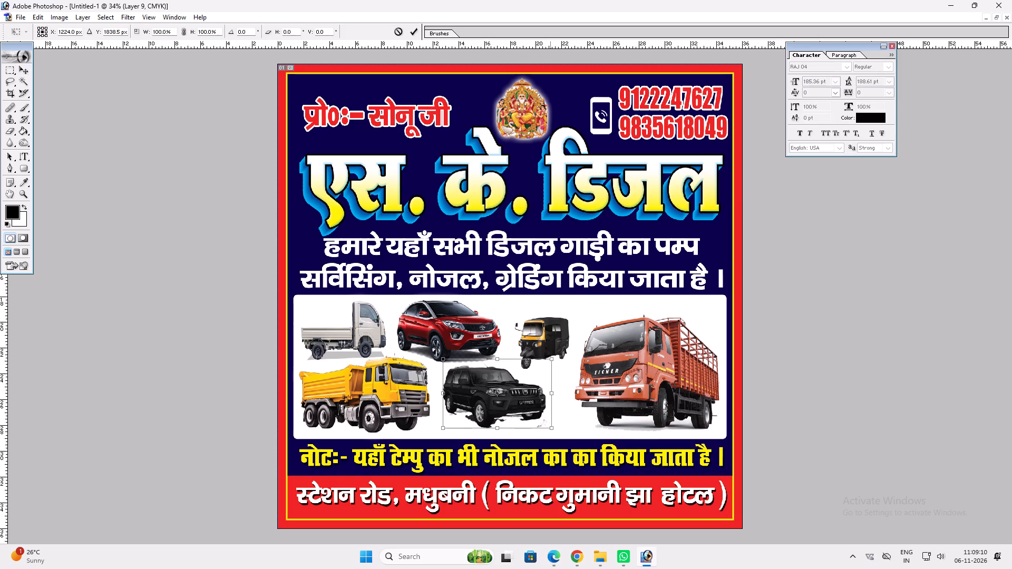
{"action": "left_click_drag", "start_coordinate": [549, 431], "coordinate": [562, 431], "text": "shift"}
{"action": "left_click_drag", "start_coordinate": [562, 415], "coordinate": [569, 415], "text": "shift"}
{"action": "key", "text": "shift+Return"}
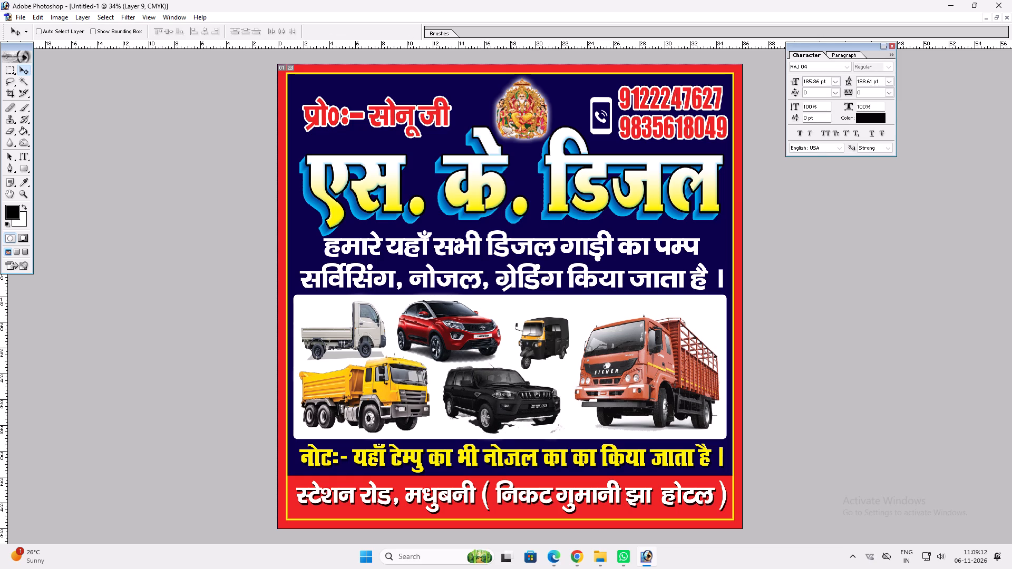
Move the auto rickshaw up toward the orange truck and enlarge it to about 136% width and 124% height.
{"action": "key", "text": "v"}
{"action": "left_click", "coordinate": [534, 351], "text": "ctrl"}
{"action": "left_click_drag", "start_coordinate": [534, 350], "coordinate": [542, 337]}
{"action": "key", "text": "ctrl+t"}
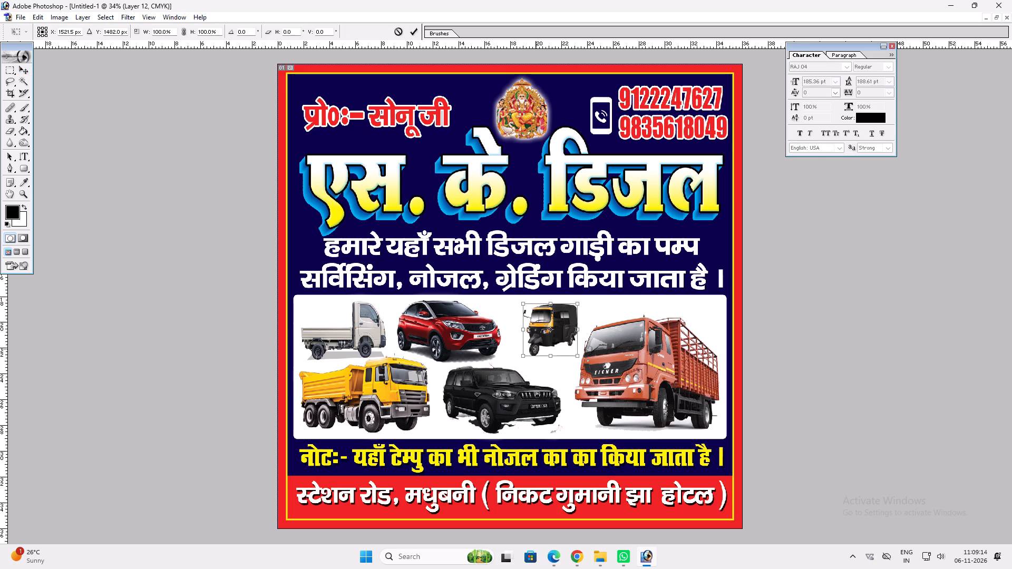
{"action": "left_click_drag", "start_coordinate": [525, 355], "coordinate": [513, 361], "text": "shift"}
{"action": "left_click", "coordinate": [513, 347], "text": "shift"}
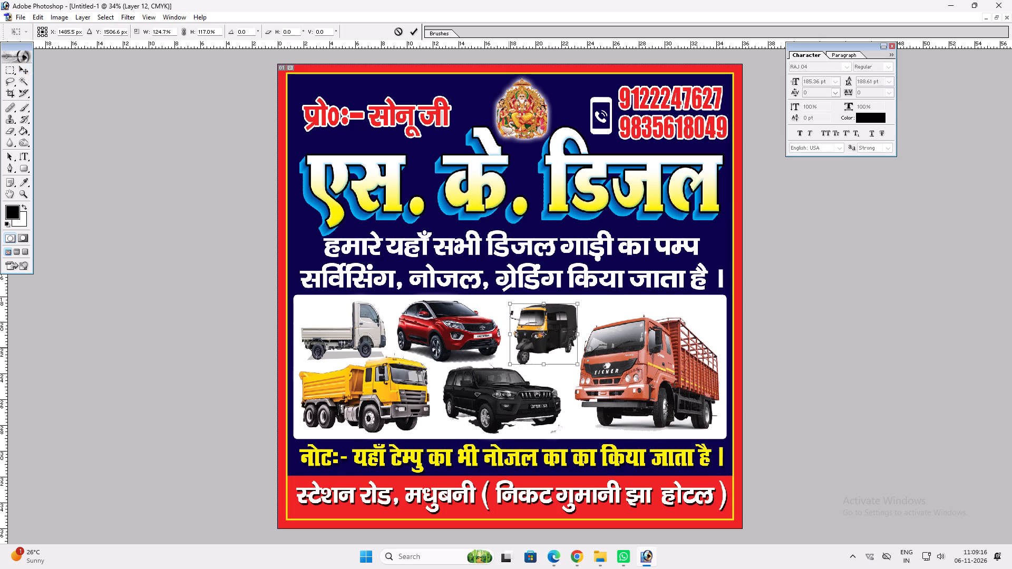
{"action": "left_click", "coordinate": [537, 306], "text": "shift"}
{"action": "left_click", "coordinate": [577, 318], "text": "alt+shift"}
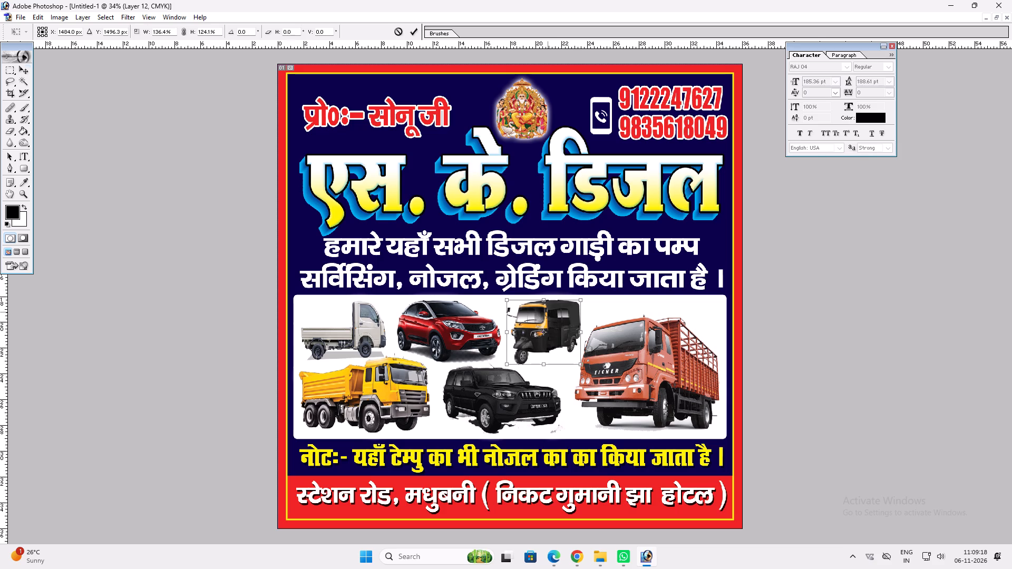
{"action": "key", "text": "Return"}
Stretch the large orange truck upward to about 112% height, close to the white panel's top edge.
{"action": "key", "text": "v"}
{"action": "left_click", "coordinate": [643, 351], "text": "ctrl"}
{"action": "key", "text": "ctrl+t"}
{"action": "left_click_drag", "start_coordinate": [665, 317], "coordinate": [665, 302], "text": "shift"}
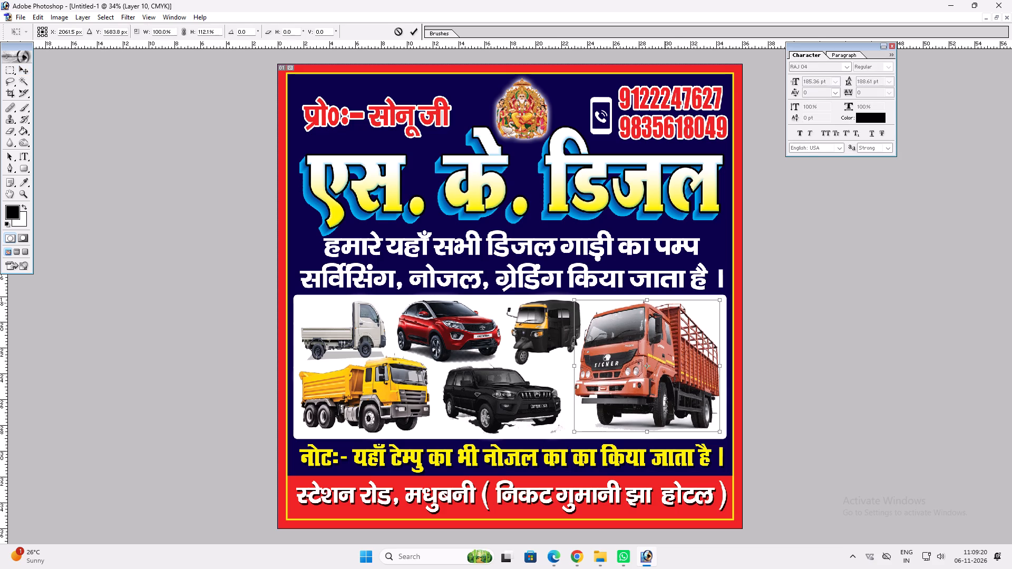
{"action": "left_click_drag", "start_coordinate": [665, 302], "coordinate": [665, 303], "text": "shift"}
{"action": "key", "text": "shift+Return"}
Duplicate the white panel, apply a Yellow, Violet, Orange, Blue gradient overlay to the copy, and send it behind the original.
{"action": "scroll", "coordinate": [595, 317], "scroll_direction": "up", "scroll_amount": 1}
{"action": "key", "text": "v"}
{"action": "left_click", "coordinate": [545, 357], "text": "ctrl"}
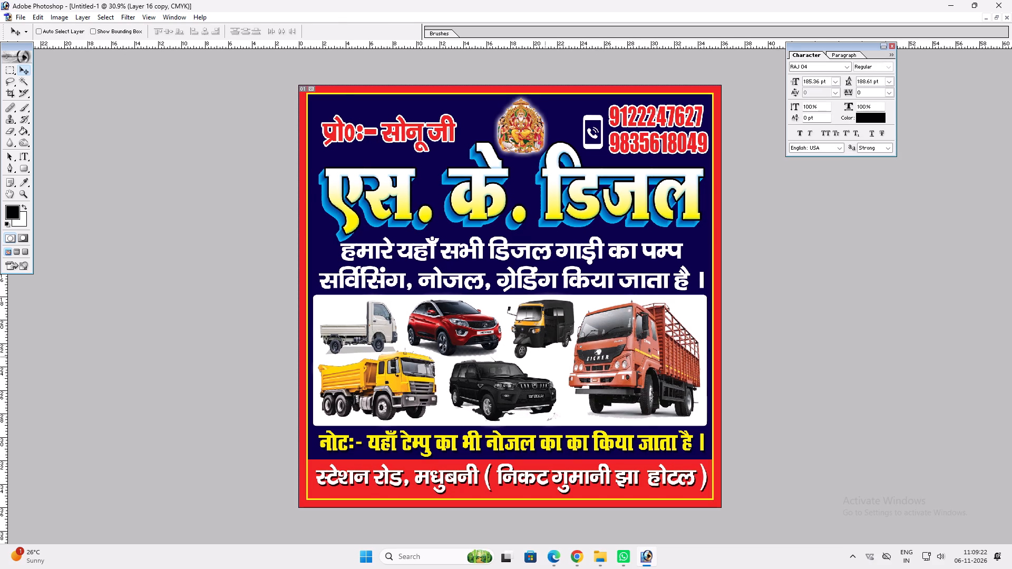
{"action": "key", "text": "ctrl+j"}
{"action": "key", "text": "alt+l"}
{"action": "type", "text": "yn"}
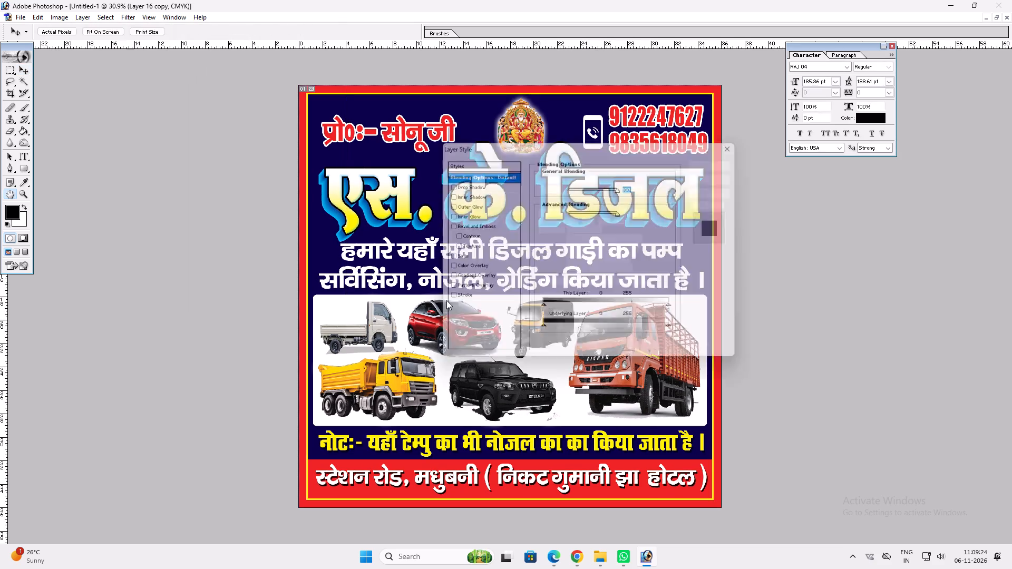
{"action": "left_click", "coordinate": [485, 277]}
{"action": "left_click", "coordinate": [604, 198]}
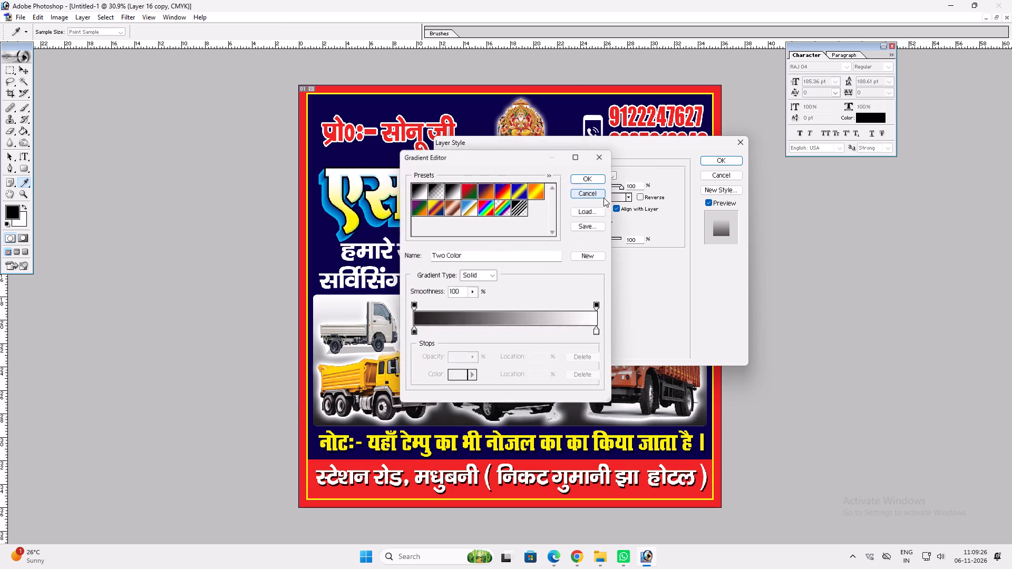
{"action": "left_click", "coordinate": [452, 210]}
{"action": "left_click", "coordinate": [440, 212]}
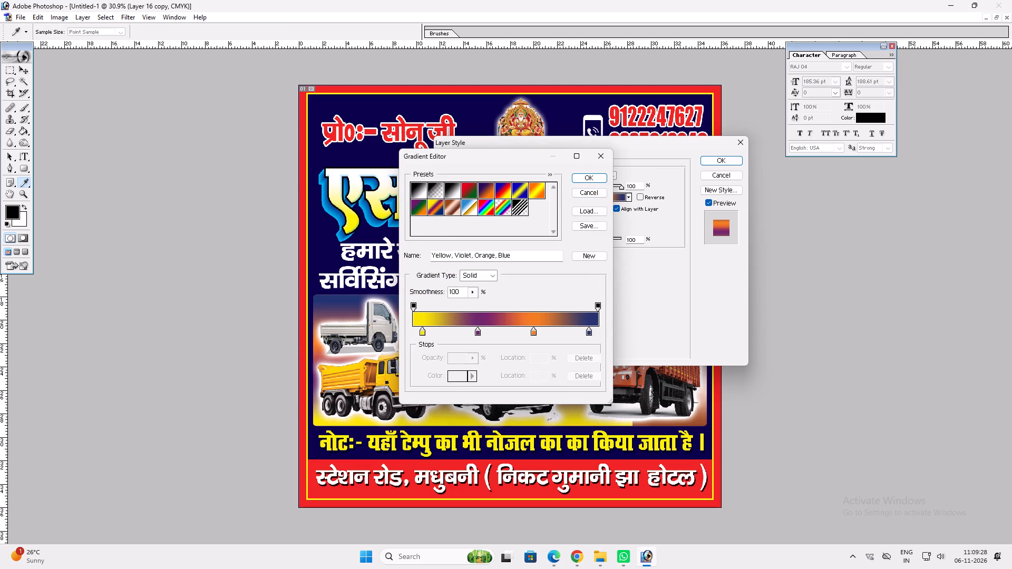
{"action": "key", "text": "Return"}
{"action": "key", "text": "Return"}
{"action": "key", "text": "ctrl+bracketleft"}
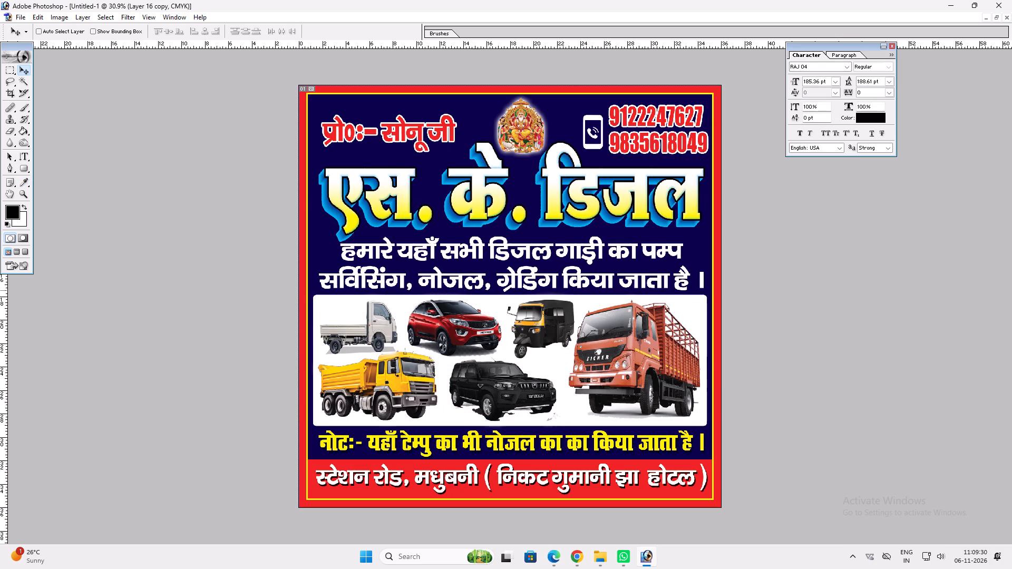
Scale the gradient panel copy to about 101.3% around its centre so it forms a thin border around the white panel.
{"action": "key", "text": "ctrl+t"}
{"action": "left_click", "coordinate": [706, 293], "text": "alt+shift"}
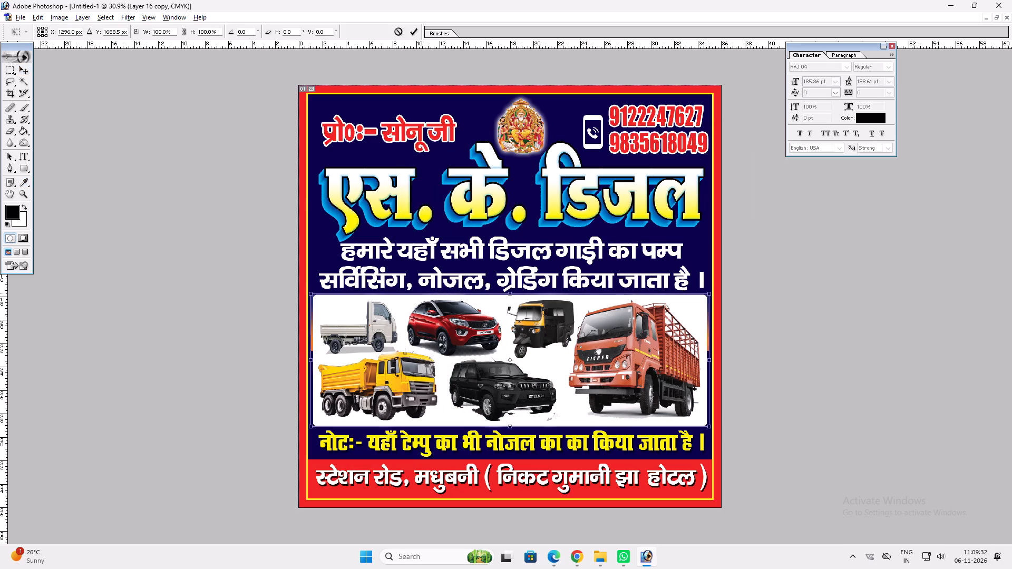
{"action": "left_click", "coordinate": [663, 291], "text": "alt+shift"}
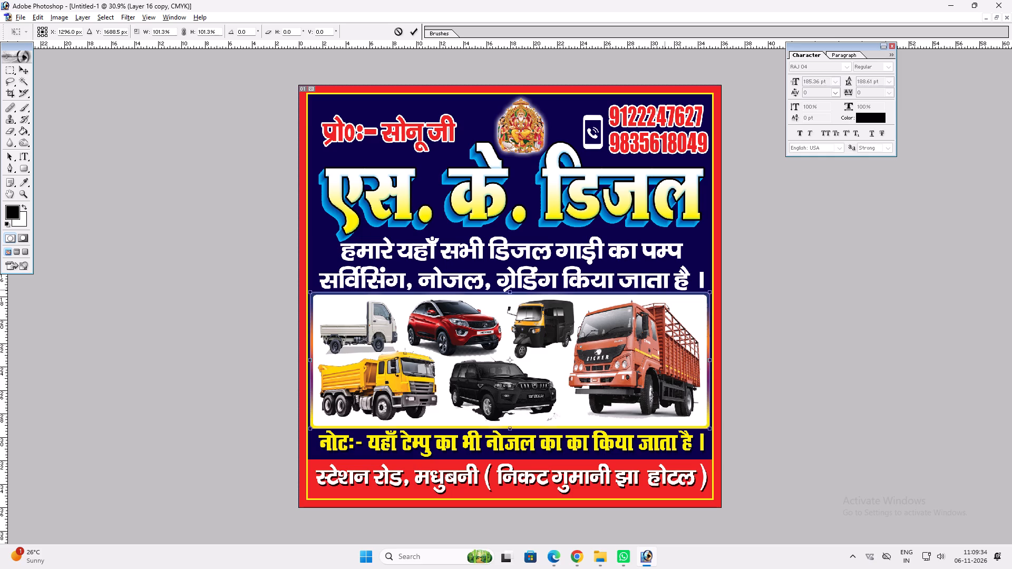
{"action": "key", "text": "Return"}
{"action": "key", "text": "v"}
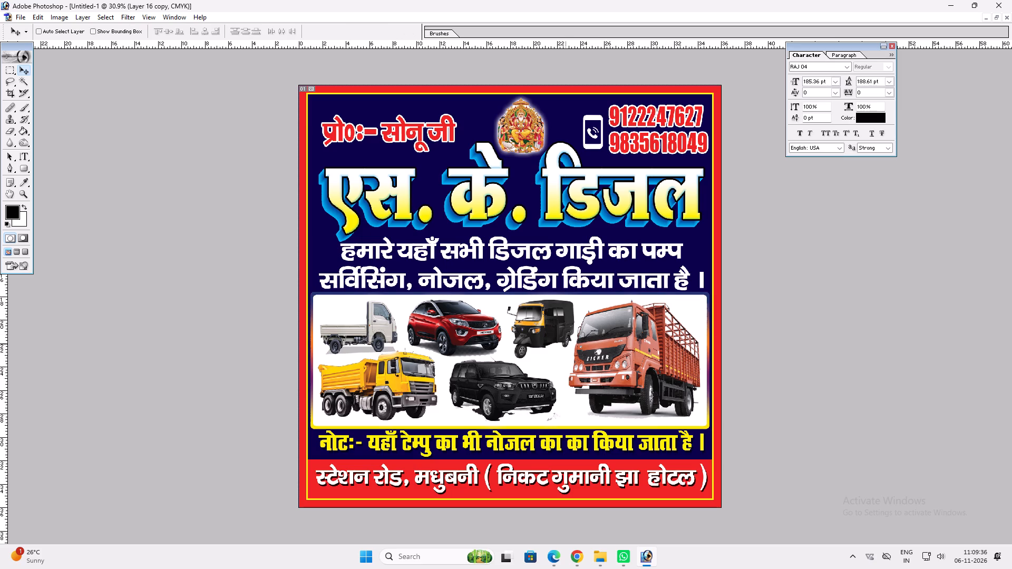
Add a Multiply drop shadow at 100% opacity and 120° angle to the gradient panel, increasing its distance and size.
{"action": "key", "text": "alt+l"}
{"action": "type", "text": "yd"}
{"action": "left_click_drag", "start_coordinate": [611, 187], "coordinate": [630, 182]}
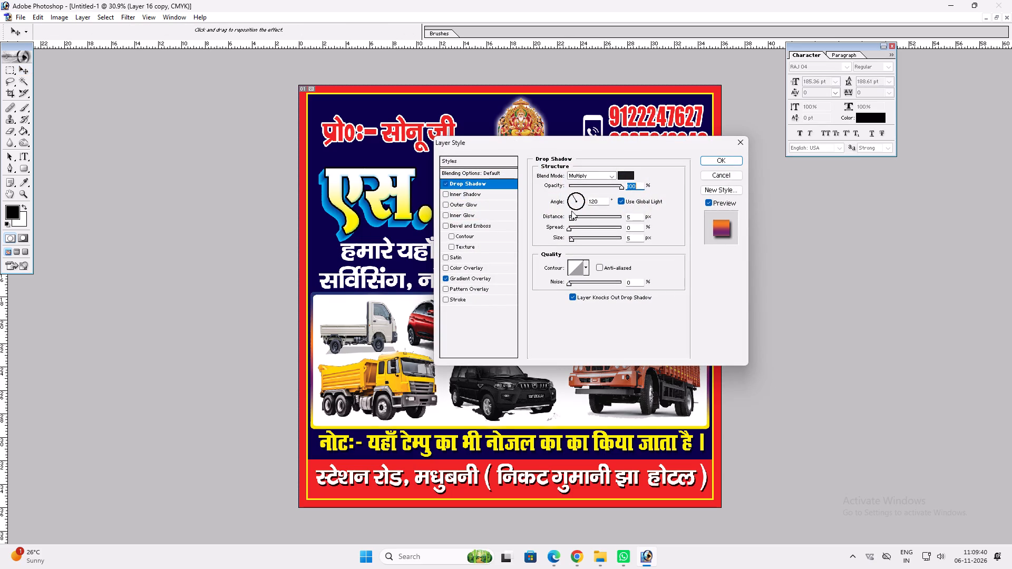
{"action": "left_click", "coordinate": [571, 218]}
{"action": "left_click", "coordinate": [573, 240]}
{"action": "left_click", "coordinate": [574, 233]}
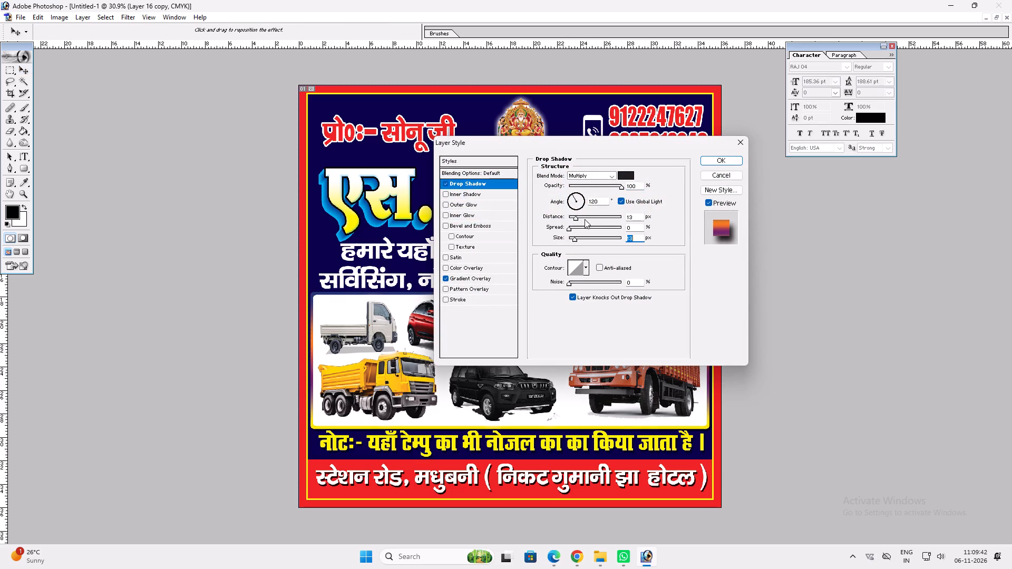
{"action": "left_click", "coordinate": [586, 217]}
{"action": "key", "text": "Return"}
Reduce the yellow note line's height to about 79%.
{"action": "key", "text": "v"}
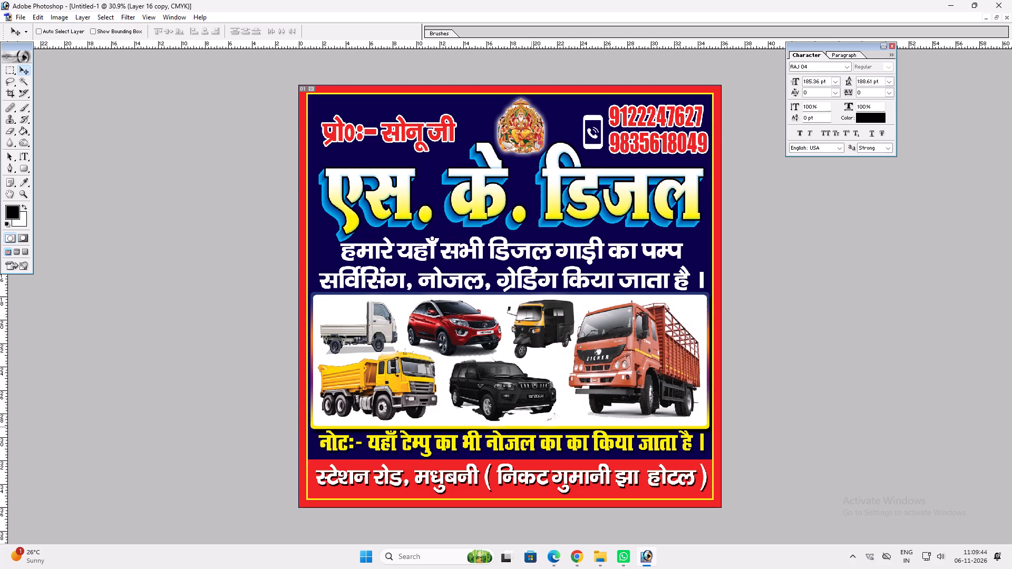
{"action": "left_click", "coordinate": [548, 444], "text": "ctrl"}
{"action": "key", "text": "ctrl+t"}
{"action": "left_click", "coordinate": [558, 429], "text": "shift"}
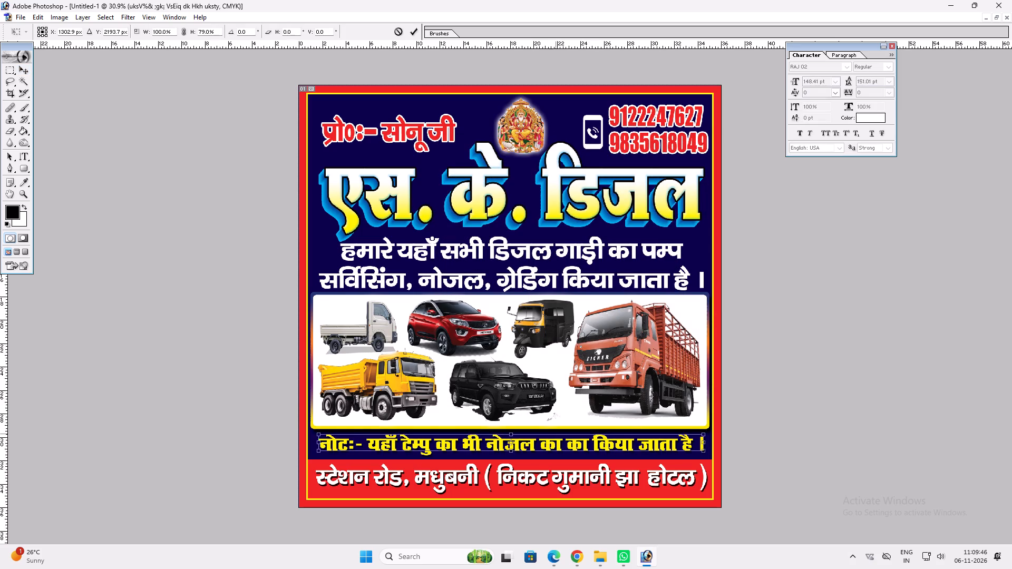
{"action": "key", "text": "shift+Return"}
Lower the top edge of the red address strip to leave more dark blue space above it.
{"action": "left_click", "coordinate": [550, 461], "text": "ctrl"}
{"action": "key", "text": "ctrl+t"}
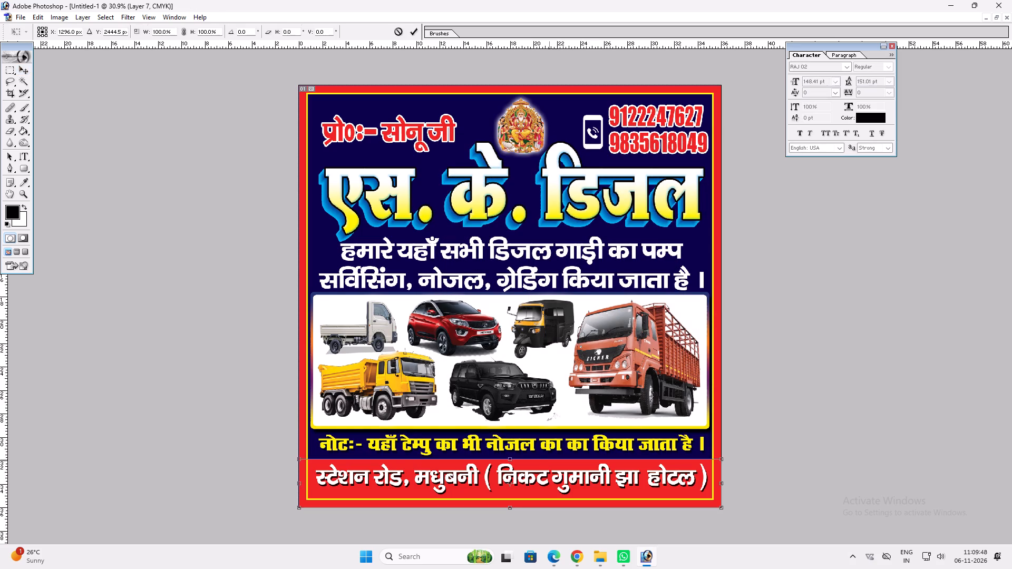
{"action": "left_click_drag", "start_coordinate": [549, 459], "coordinate": [547, 466], "text": "shift"}
{"action": "key", "text": "shift+Return"}
Reduce the address line's height from the top and shift it slightly down within the red strip.
{"action": "key", "text": "v"}
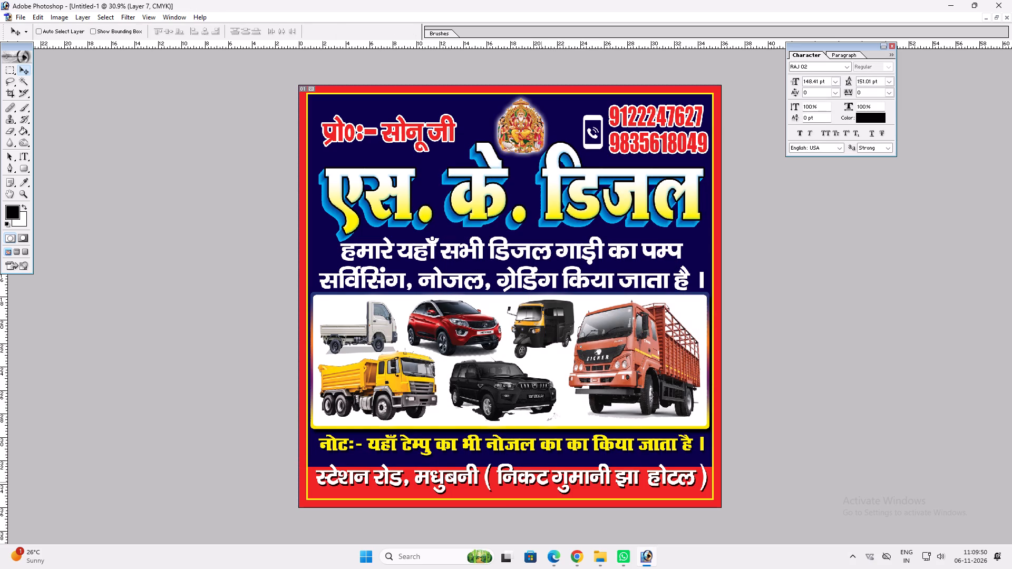
{"action": "left_click", "coordinate": [541, 482], "text": "ctrl"}
{"action": "key", "text": "ctrl+t"}
{"action": "left_click_drag", "start_coordinate": [547, 465], "coordinate": [547, 470], "text": "shift"}
{"action": "key", "text": "shift+Return"}
{"action": "key", "text": "v"}
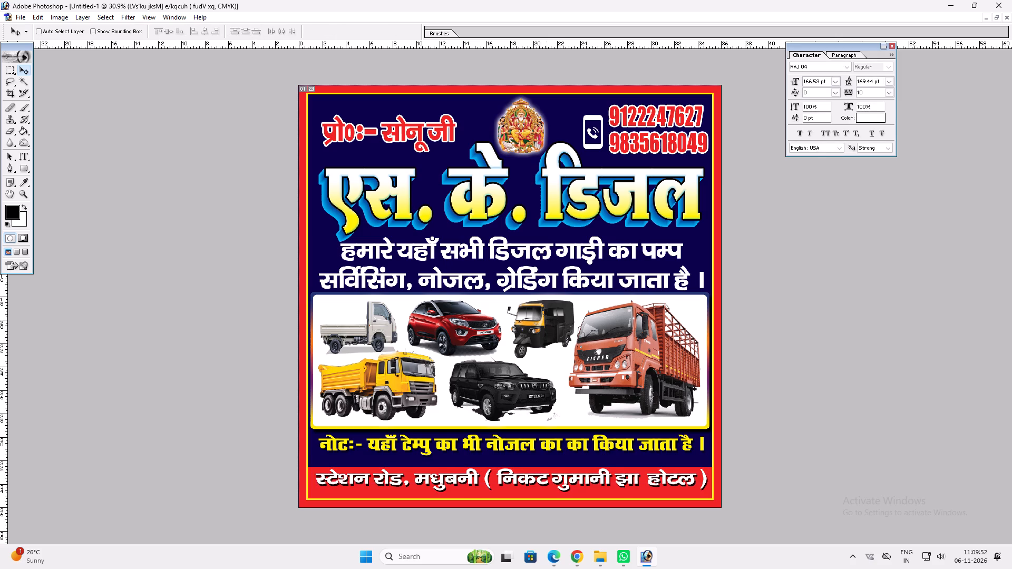
{"action": "left_click", "coordinate": [547, 470]}
{"action": "key", "text": "v"}
Move the yellow note line slightly down between the panel and red strip, and stretch it a little taller.
{"action": "double_click", "coordinate": [530, 443], "text": "ctrl"}
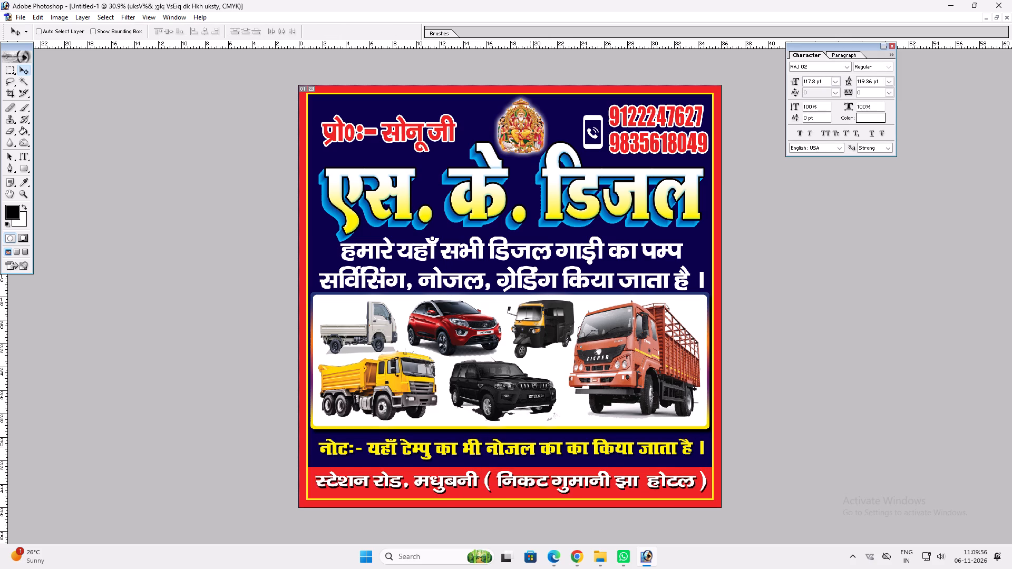
{"action": "key", "text": "ctrl+t"}
{"action": "left_click_drag", "start_coordinate": [538, 438], "coordinate": [543, 436], "text": "shift"}
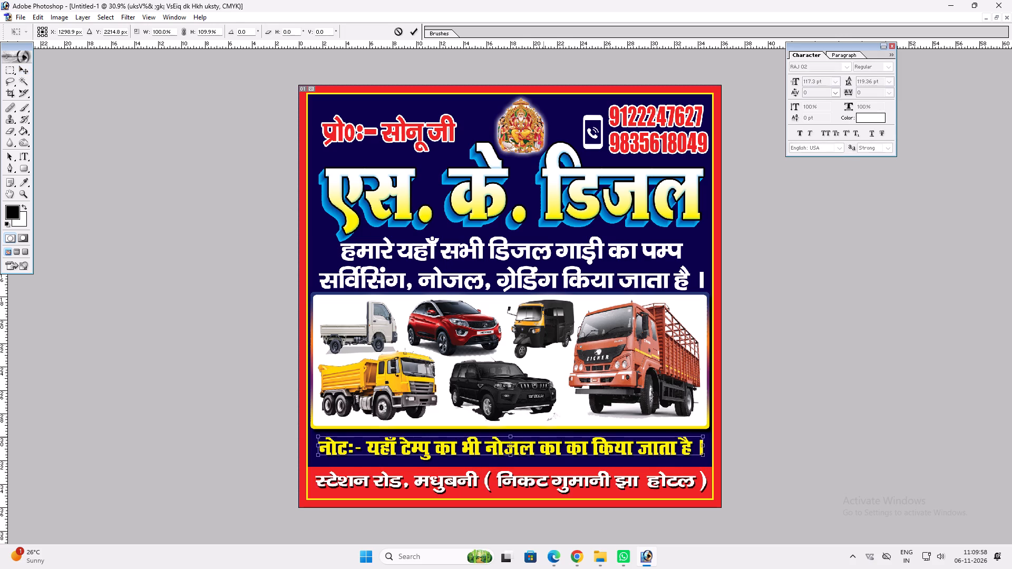
{"action": "left_click_drag", "start_coordinate": [543, 436], "coordinate": [546, 435], "text": "shift"}
{"action": "key", "text": "Return"}
{"action": "key", "text": "v"}
{"action": "left_click", "coordinate": [540, 449], "text": "shift"}
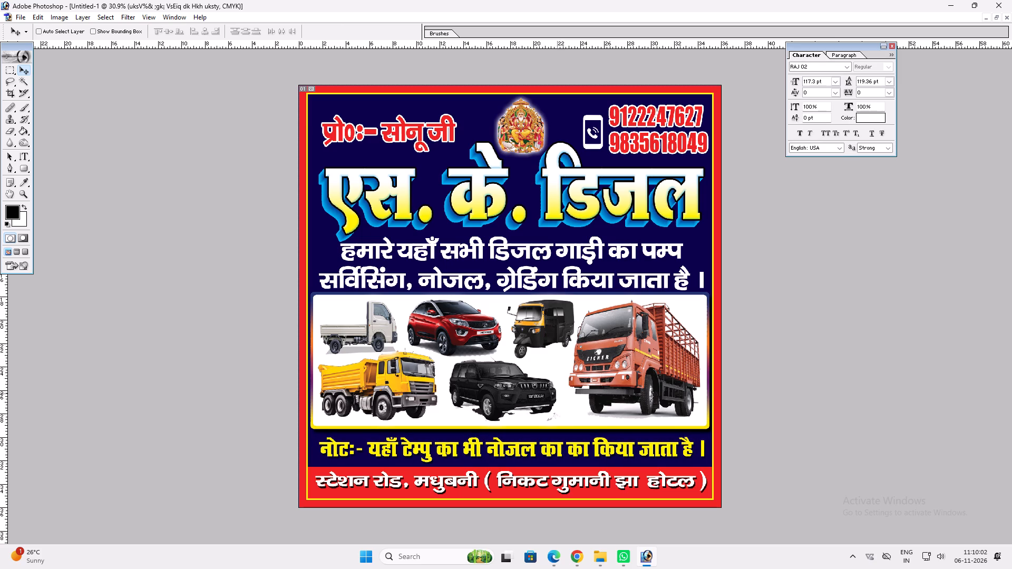
Reduce the two-line white service text's height to about 94% and nudge it sideways to clear the vehicle panel.
{"action": "left_click", "coordinate": [527, 252], "text": "ctrl"}
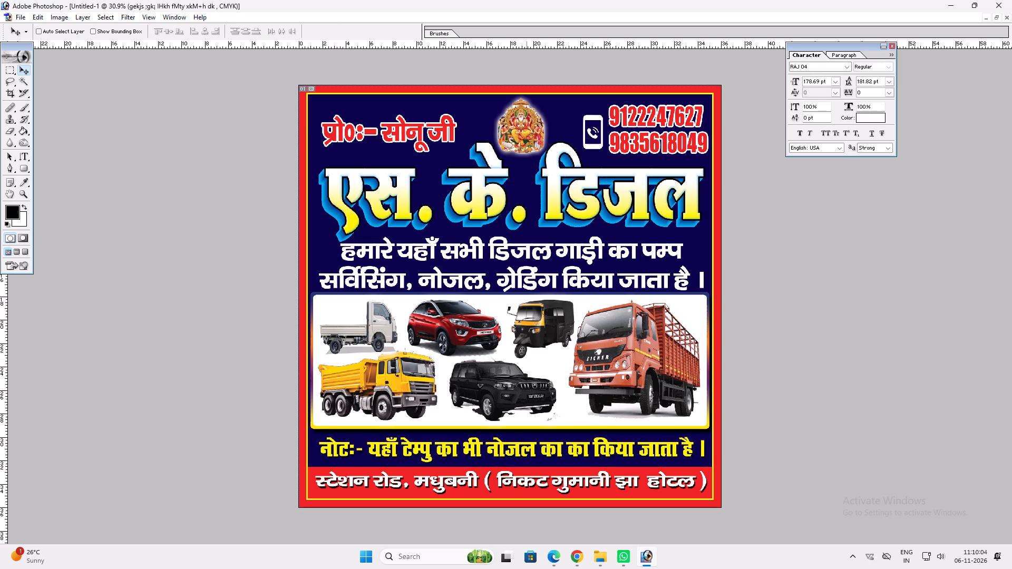
{"action": "key", "text": "ctrl+t"}
{"action": "left_click_drag", "start_coordinate": [551, 286], "coordinate": [556, 284], "text": "shift"}
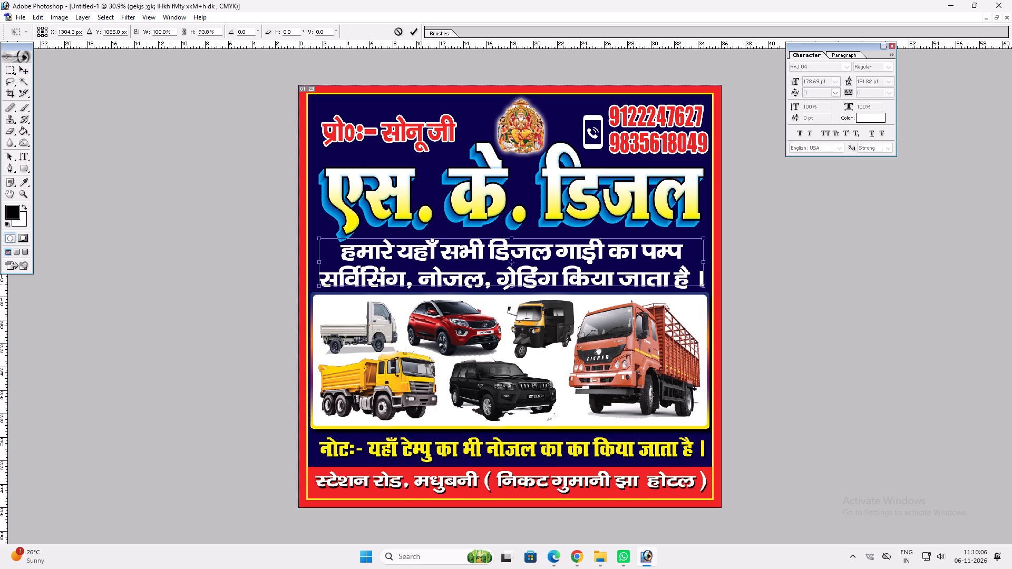
{"action": "left_click_drag", "start_coordinate": [556, 284], "coordinate": [556, 283], "text": "shift"}
{"action": "key", "text": "Return"}
{"action": "key", "text": "v"}
{"action": "left_click", "coordinate": [556, 283]}
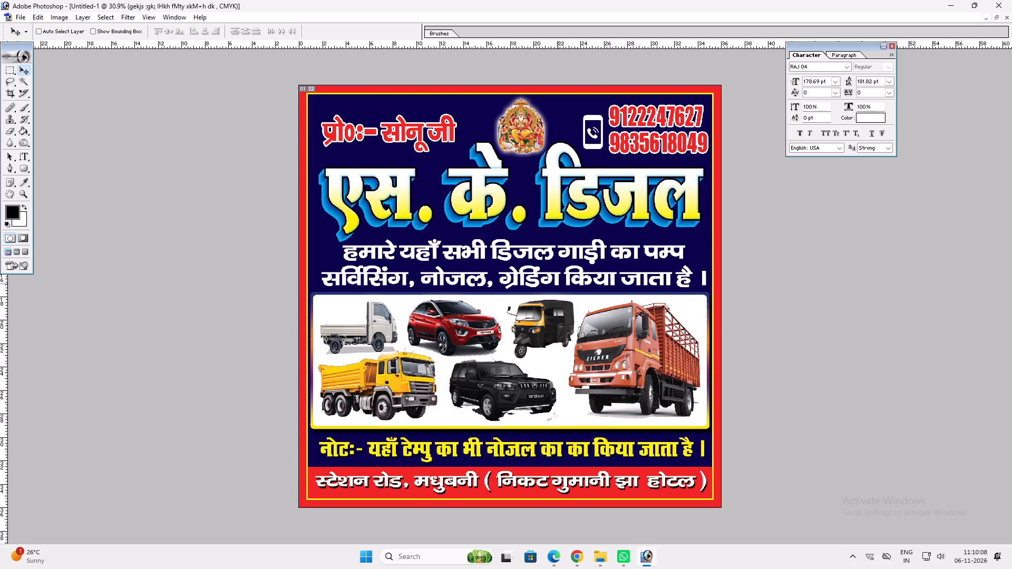
Capture a rectangular screenshot of the whole finished card.
{"action": "key", "text": "v"}
{"action": "key", "text": "Print"}
{"action": "left_click_drag", "start_coordinate": [295, 82], "coordinate": [729, 494]}
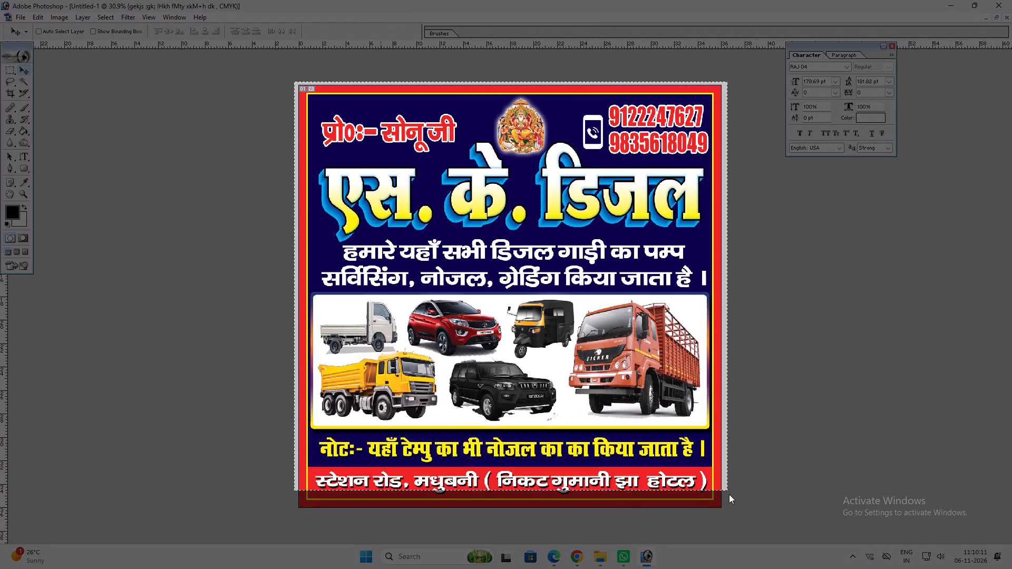
{"action": "left_click_drag", "start_coordinate": [729, 494], "coordinate": [726, 516]}
Switch to the Edge browser on a new tab.
{"action": "left_click", "coordinate": [561, 559]}
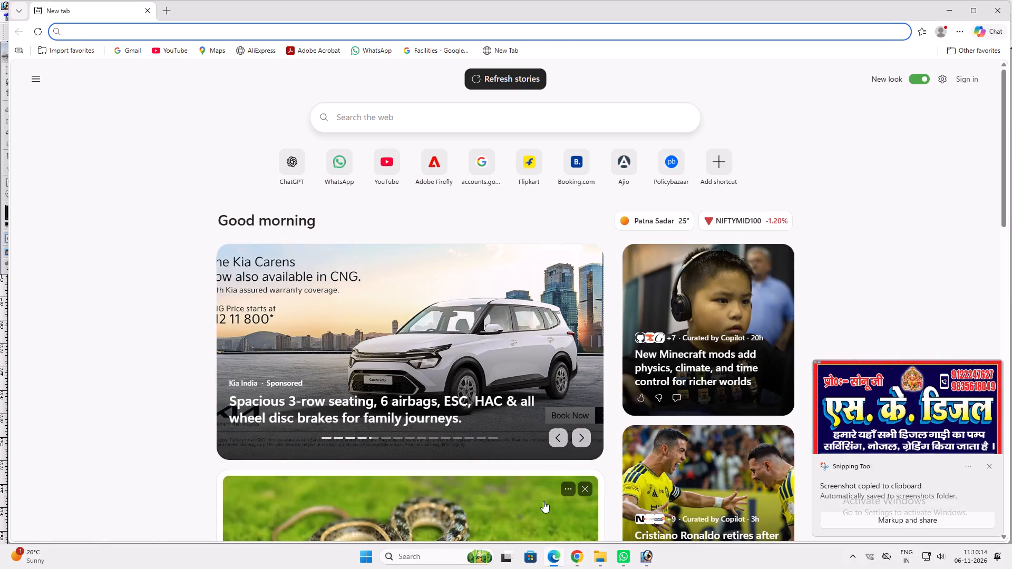
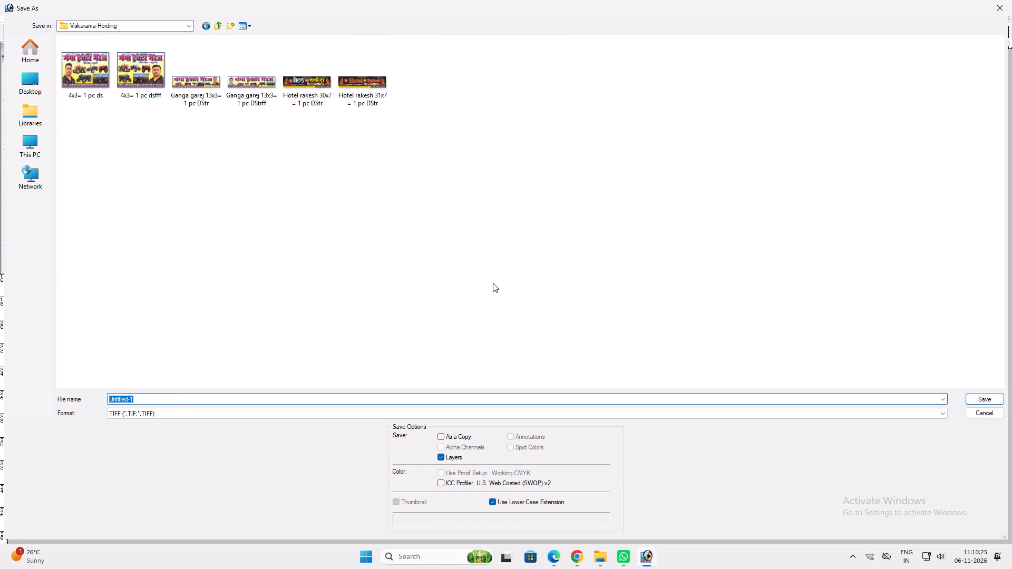
Save the card design as a TIFF named "S.k Digel 3x3= 1 pc Dstr" in the 06.11.2026 folder, with layers kept.
{"action": "left_click", "coordinate": [1011, 0]}
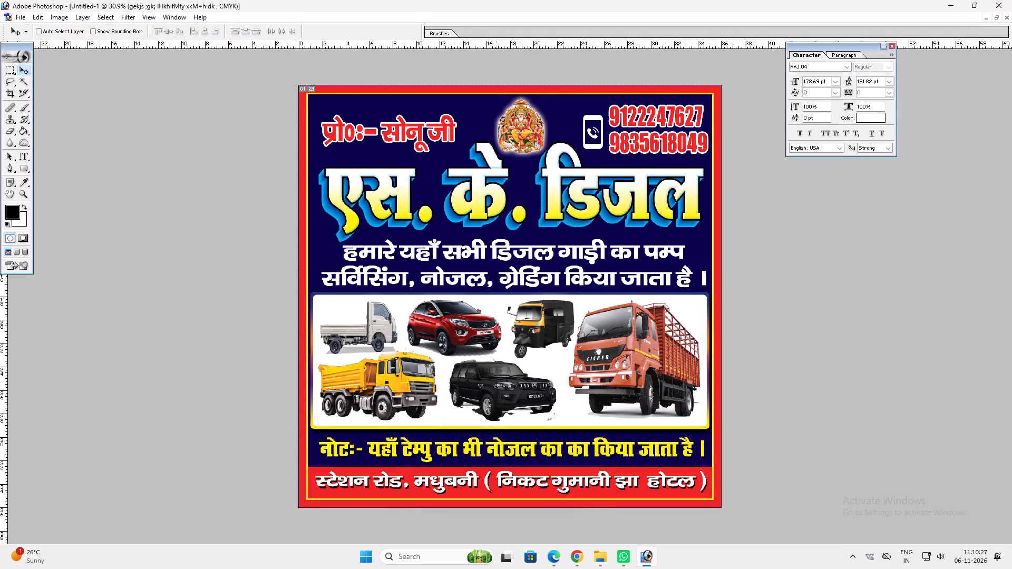
{"action": "key", "text": "ctrl+shift+s"}
{"action": "type", "text": "S.k Digel"}
{"action": "key", "text": "space"}
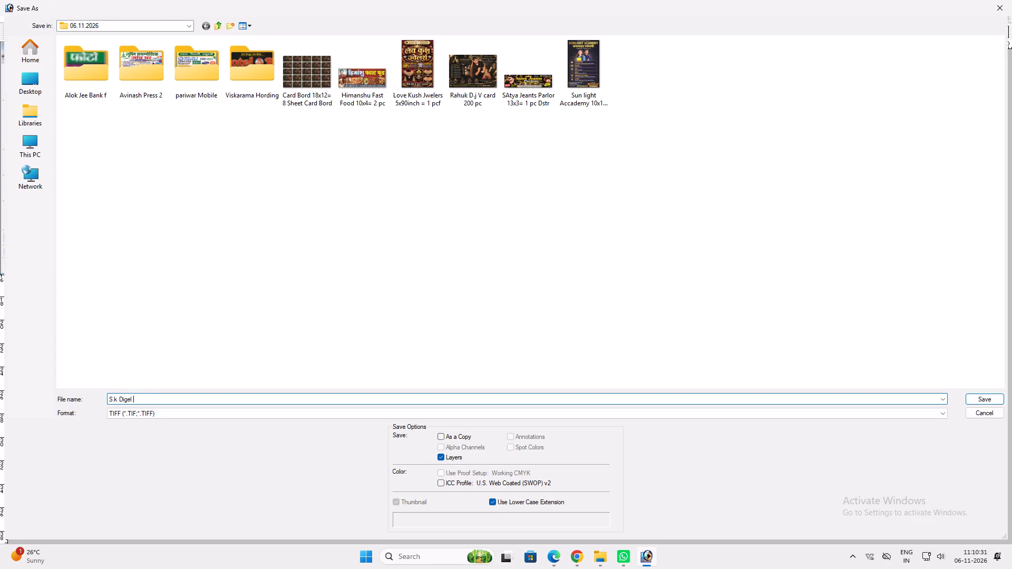
{"action": "type", "text": "3x3= 1 pc Dstr"}
{"action": "key", "text": "space"}
{"action": "key", "text": "Return"}
{"action": "key", "text": "Return"}
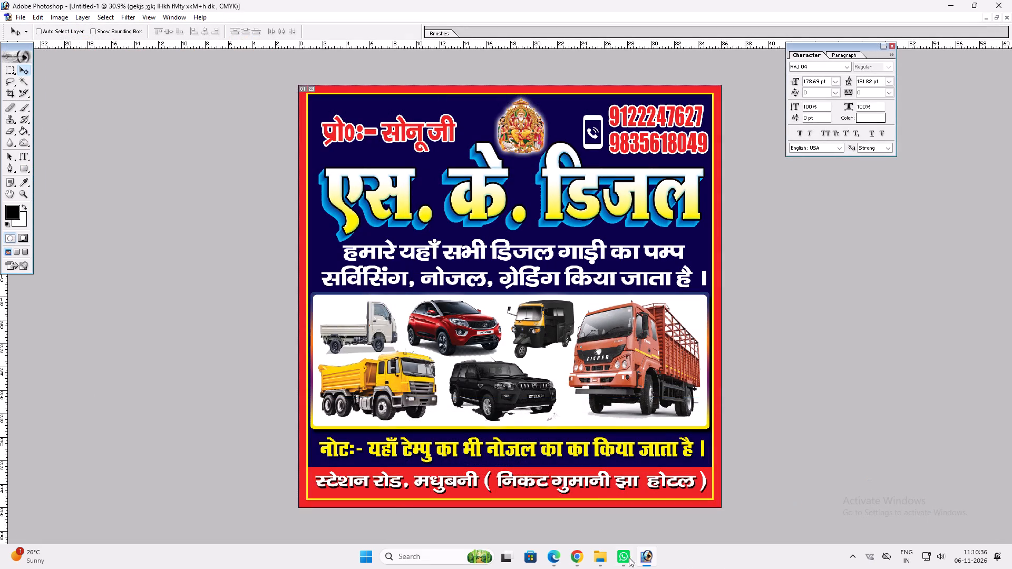